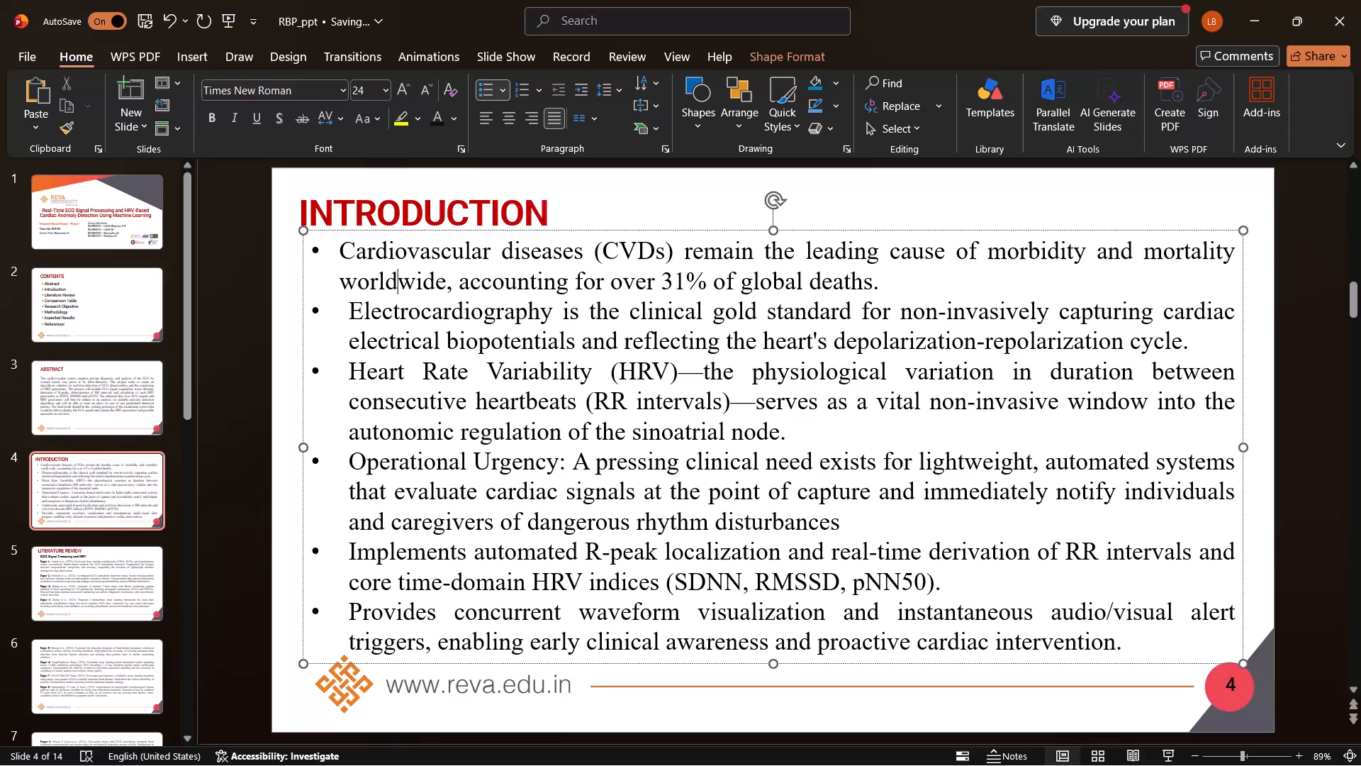
Remove the extra spaces before "worldwide" in the first Introduction bullet, leaving a single space after "mortality".
key(Left)
key(Left)
key(Left)
key(Left)
key(Left)
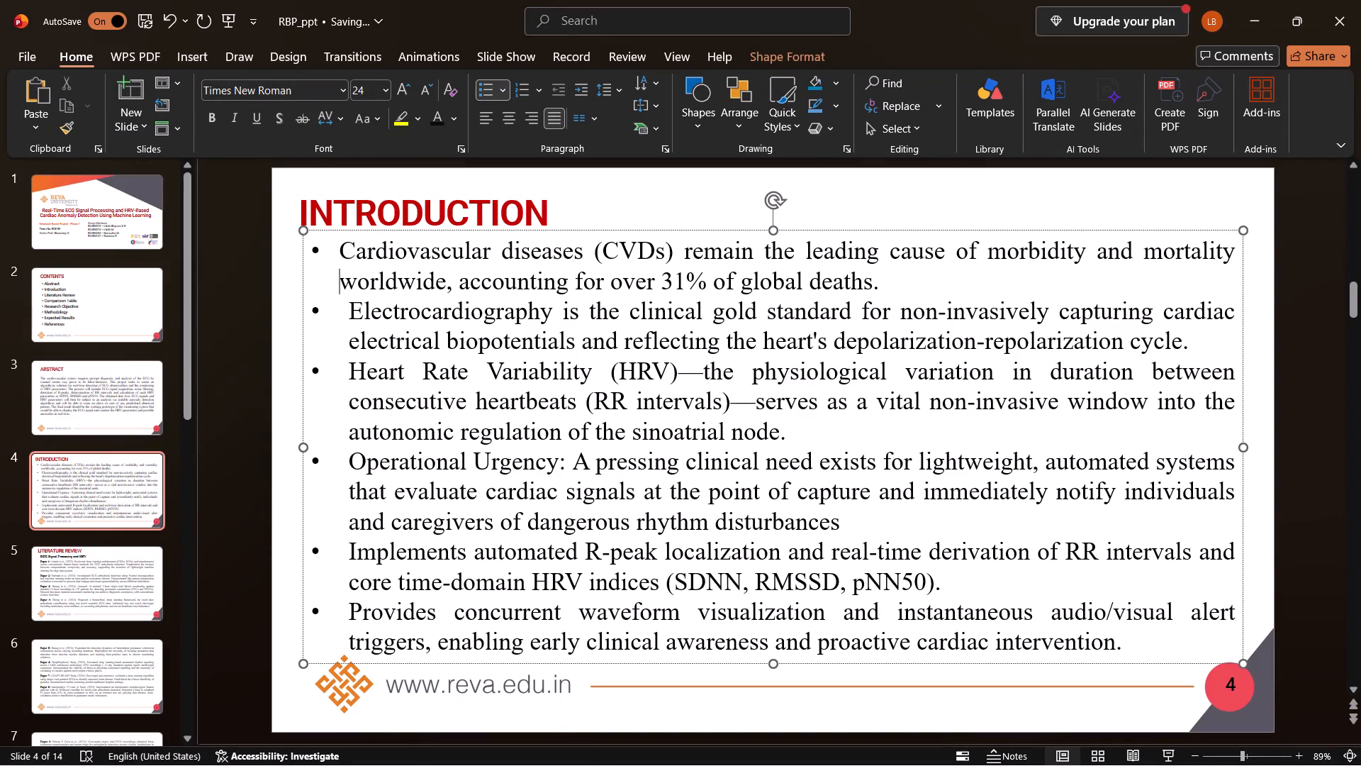
key(space)
key(BackSpace)
key(BackSpace)
key(BackSpace)
key(BackSpace)
key(BackSpace)
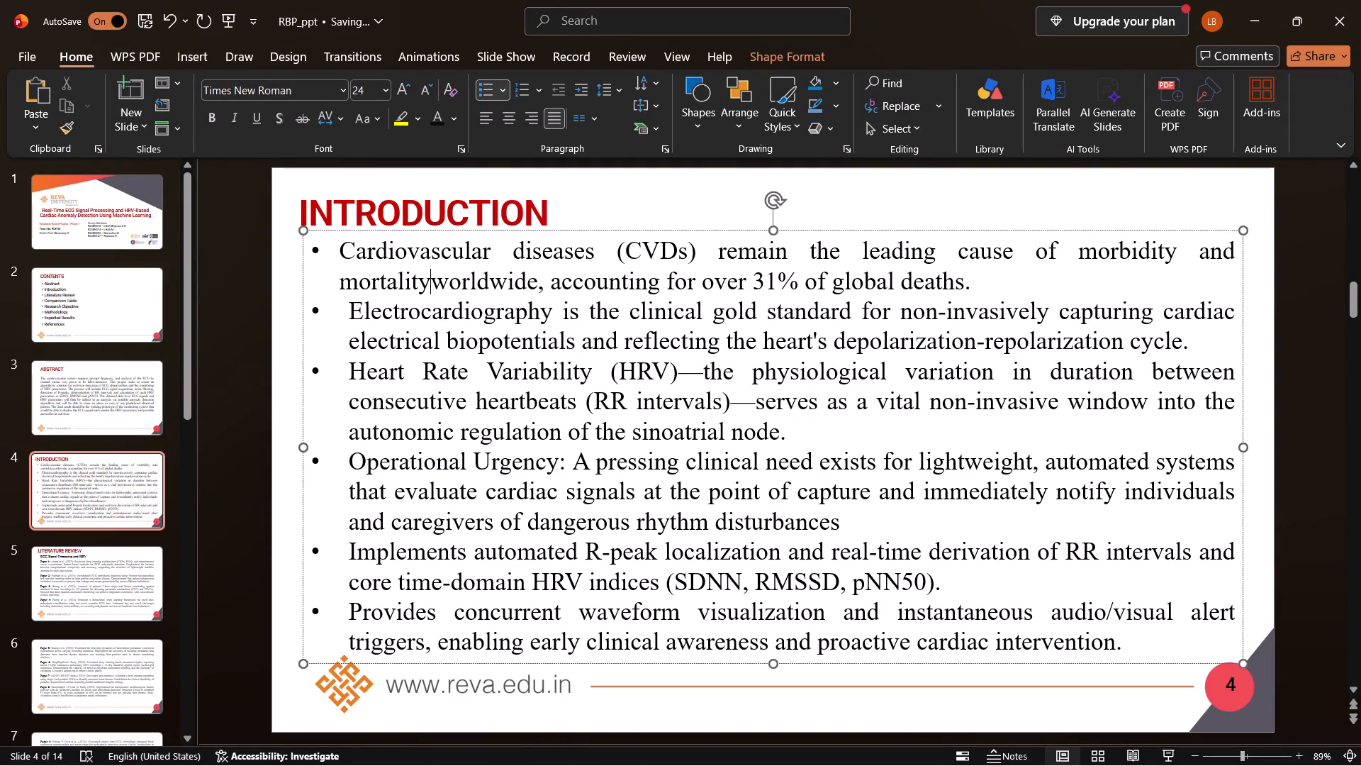
key(space)
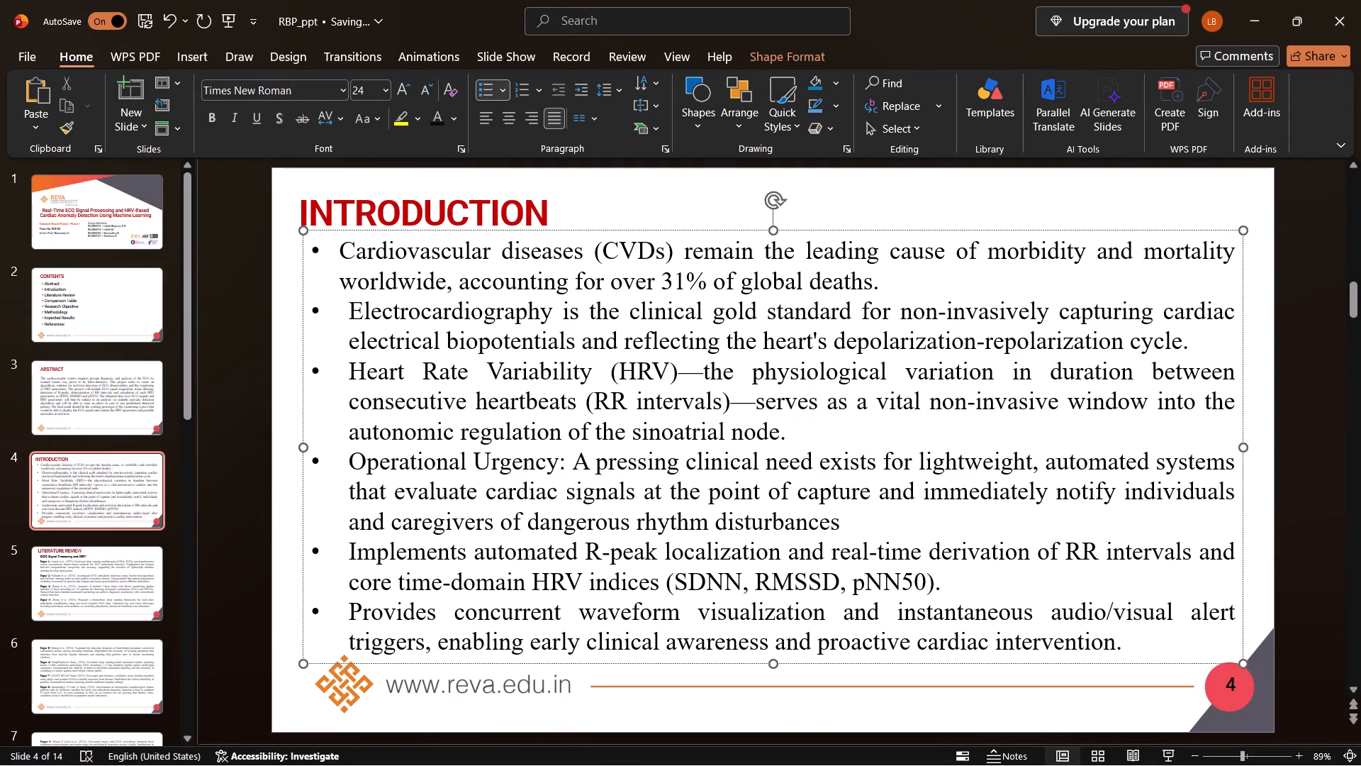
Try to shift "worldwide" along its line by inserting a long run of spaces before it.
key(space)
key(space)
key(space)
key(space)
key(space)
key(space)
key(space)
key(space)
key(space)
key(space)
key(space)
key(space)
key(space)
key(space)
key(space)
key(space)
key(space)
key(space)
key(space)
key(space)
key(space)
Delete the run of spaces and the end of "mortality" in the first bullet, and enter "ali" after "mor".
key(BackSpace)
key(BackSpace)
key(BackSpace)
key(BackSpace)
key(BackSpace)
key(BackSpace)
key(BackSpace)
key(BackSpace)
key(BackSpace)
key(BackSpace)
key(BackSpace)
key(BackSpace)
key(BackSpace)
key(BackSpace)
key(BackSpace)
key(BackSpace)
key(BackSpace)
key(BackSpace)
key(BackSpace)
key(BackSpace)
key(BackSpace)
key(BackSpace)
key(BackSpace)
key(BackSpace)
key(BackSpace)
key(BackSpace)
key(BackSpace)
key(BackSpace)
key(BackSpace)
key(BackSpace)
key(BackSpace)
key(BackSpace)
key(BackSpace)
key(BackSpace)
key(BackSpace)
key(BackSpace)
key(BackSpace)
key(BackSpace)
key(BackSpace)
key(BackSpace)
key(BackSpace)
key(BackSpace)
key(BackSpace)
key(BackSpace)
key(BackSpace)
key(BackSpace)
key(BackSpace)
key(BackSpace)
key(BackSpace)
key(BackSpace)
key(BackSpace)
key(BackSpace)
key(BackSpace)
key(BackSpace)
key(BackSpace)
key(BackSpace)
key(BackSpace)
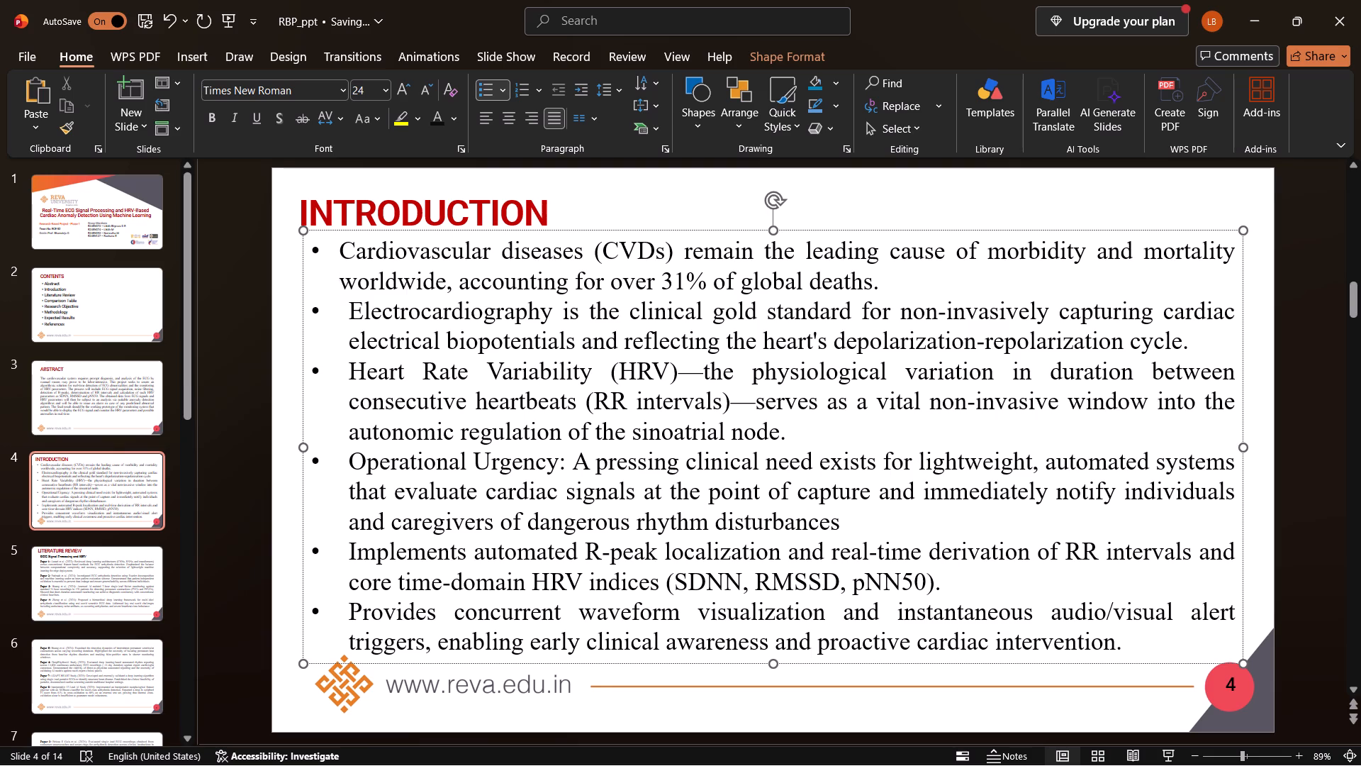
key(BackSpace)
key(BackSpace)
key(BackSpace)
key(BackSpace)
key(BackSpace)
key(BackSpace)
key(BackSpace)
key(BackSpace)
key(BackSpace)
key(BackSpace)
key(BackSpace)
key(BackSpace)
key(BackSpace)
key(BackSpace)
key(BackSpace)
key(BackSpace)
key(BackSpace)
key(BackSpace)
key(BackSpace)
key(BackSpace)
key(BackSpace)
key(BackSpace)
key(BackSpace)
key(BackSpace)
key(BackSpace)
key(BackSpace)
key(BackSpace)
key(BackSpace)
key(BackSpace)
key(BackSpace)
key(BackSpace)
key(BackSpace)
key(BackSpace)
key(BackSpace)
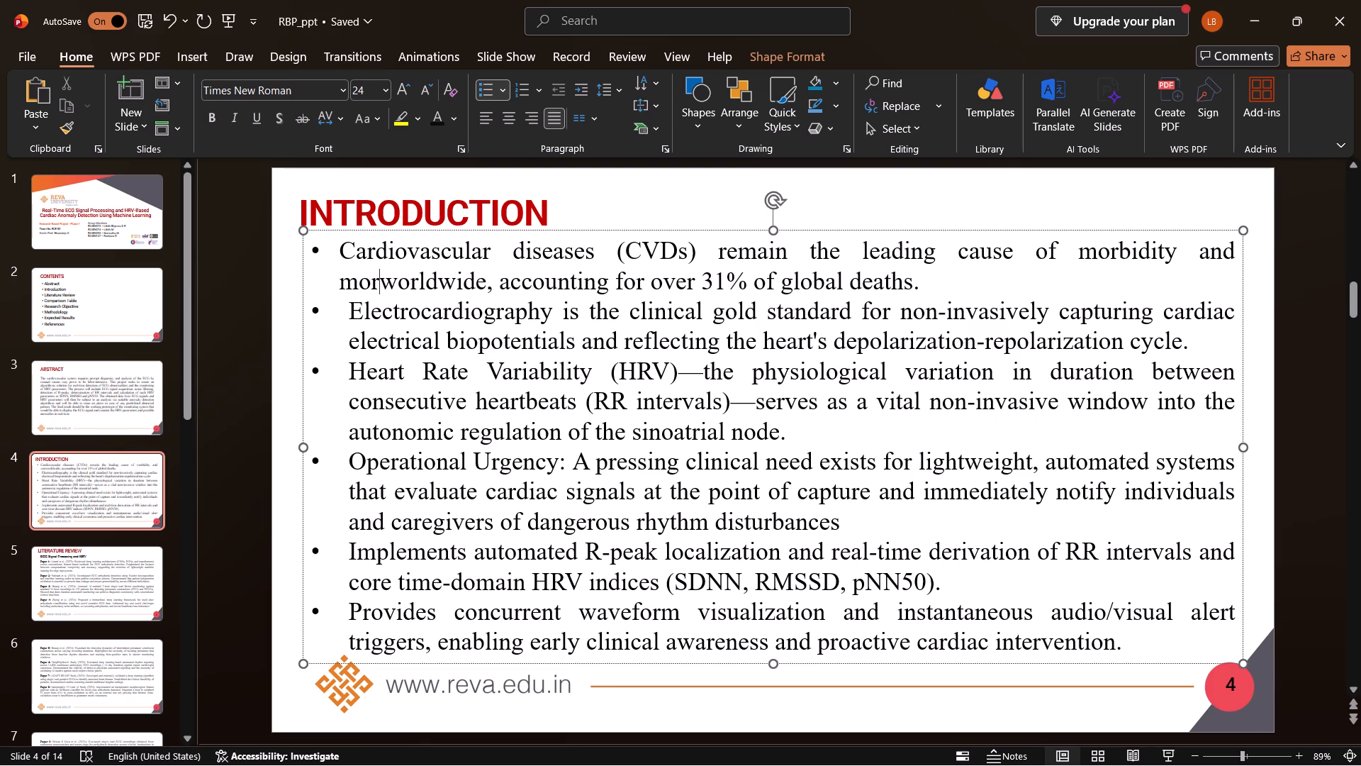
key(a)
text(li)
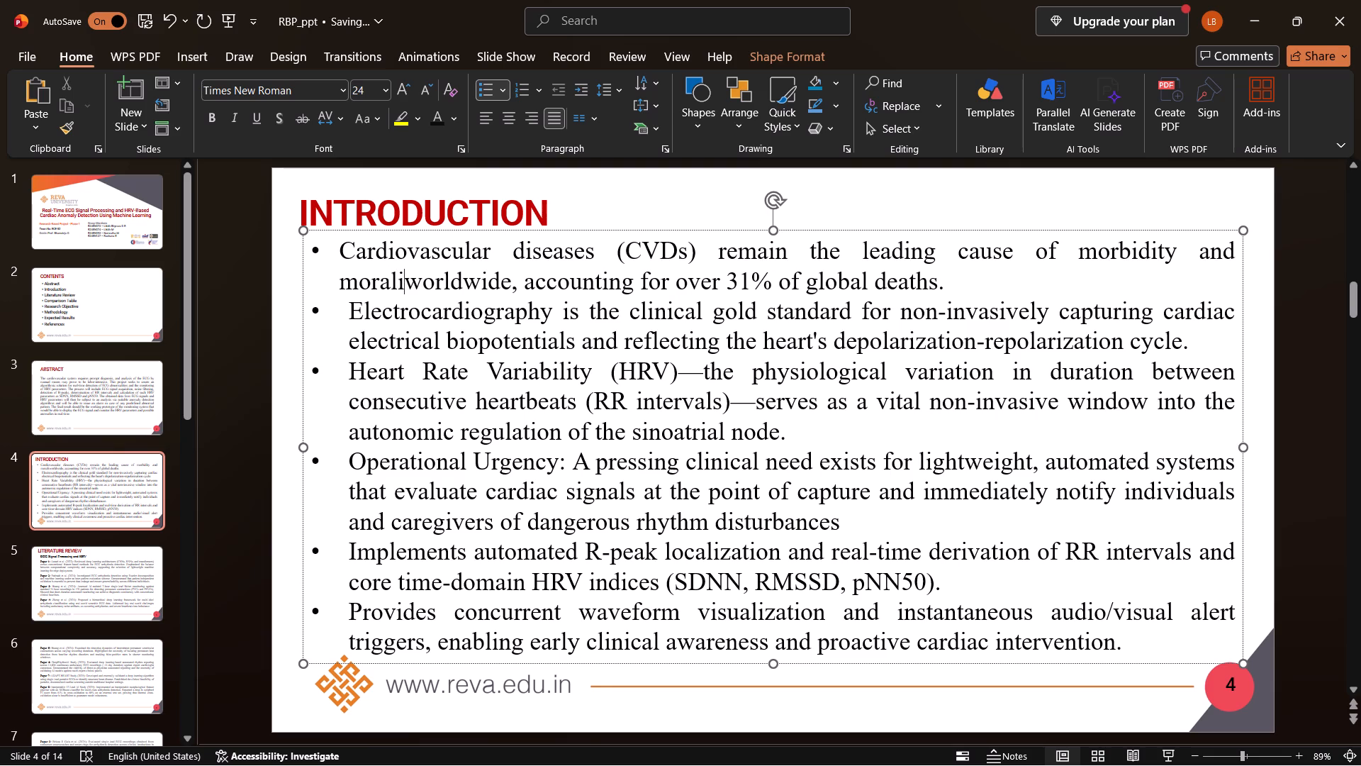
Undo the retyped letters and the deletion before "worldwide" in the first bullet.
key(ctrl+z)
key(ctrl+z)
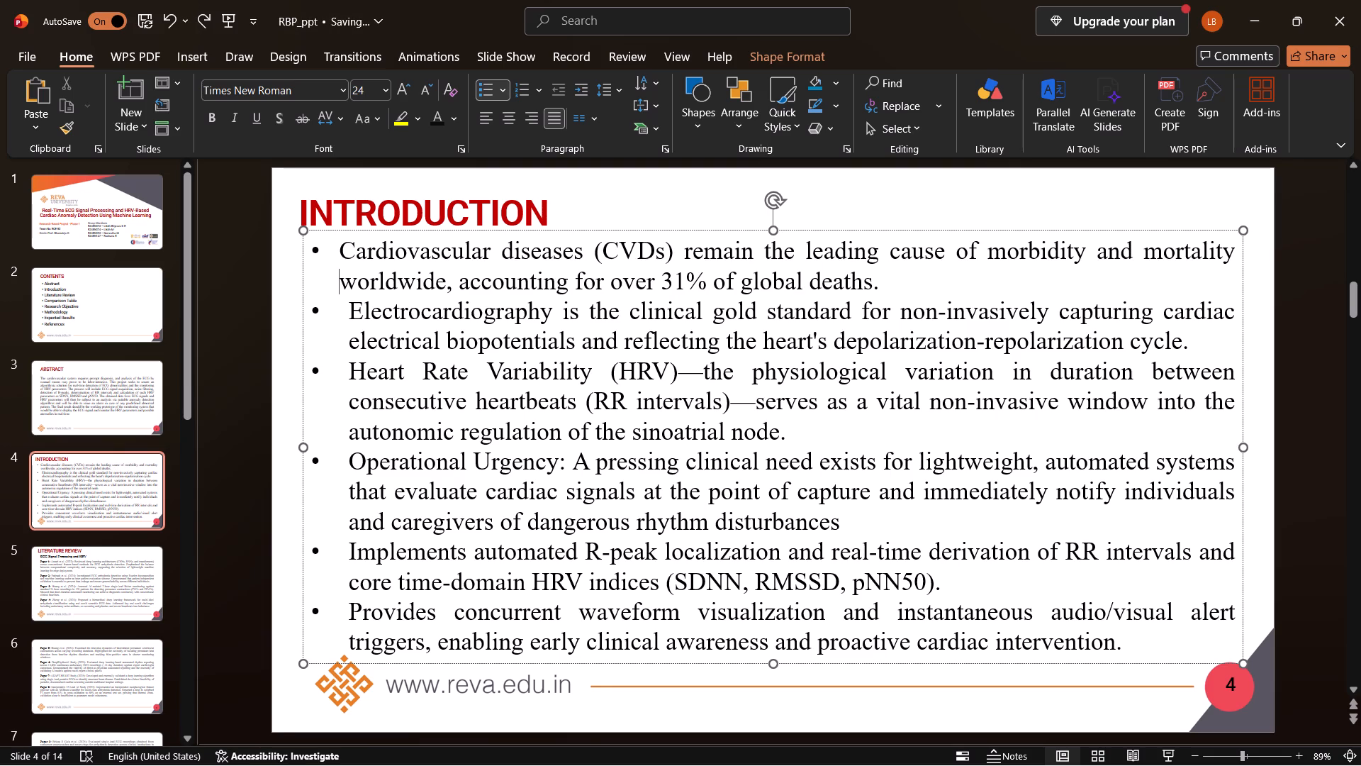
Delete the long run of surplus spaces between "mortality" and "worldwide" in the first Introduction bullet.
key(BackSpace)
key(BackSpace)
key(BackSpace)
key(BackSpace)
key(BackSpace)
key(BackSpace)
key(BackSpace)
key(BackSpace)
key(BackSpace)
key(BackSpace)
key(BackSpace)
key(BackSpace)
key(BackSpace)
key(BackSpace)
key(BackSpace)
key(BackSpace)
key(BackSpace)
key(BackSpace)
key(BackSpace)
key(BackSpace)
key(BackSpace)
key(BackSpace)
key(BackSpace)
key(BackSpace)
key(BackSpace)
key(BackSpace)
key(BackSpace)
key(BackSpace)
key(BackSpace)
key(BackSpace)
key(BackSpace)
key(BackSpace)
key(BackSpace)
key(BackSpace)
key(BackSpace)
Merge the "Electrocardiography" paragraph into the first bullet and split it off again as a bullet with the same indent.
click(337, 251)
click(347, 316)
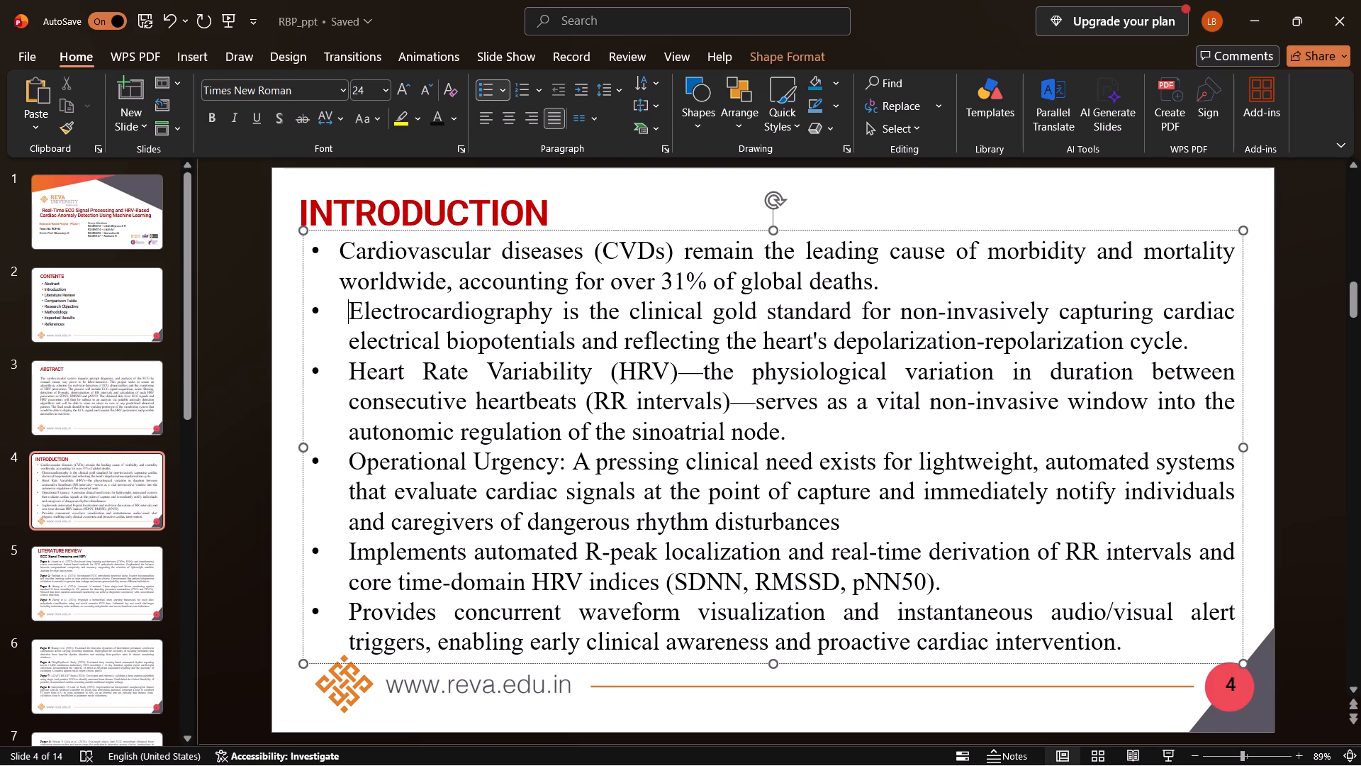
key(BackSpace)
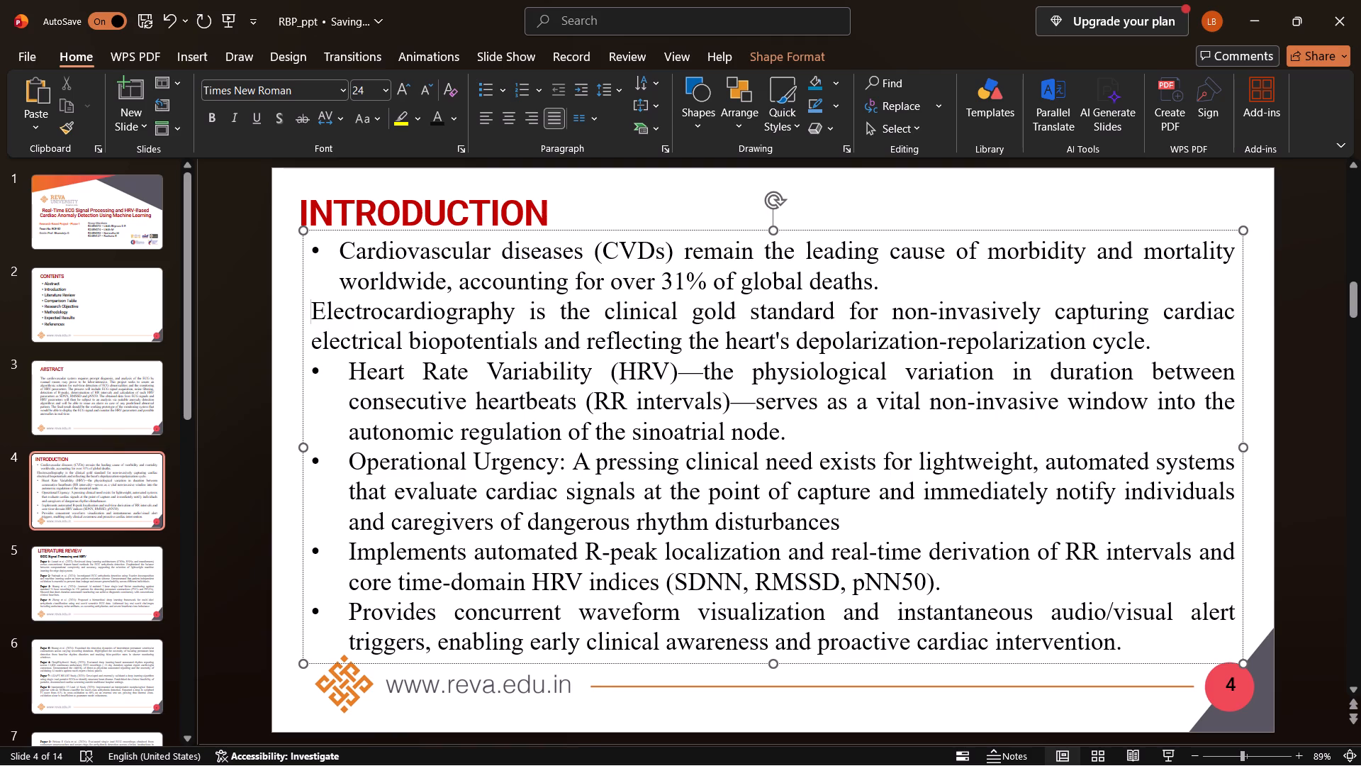
key(space)
key(space)
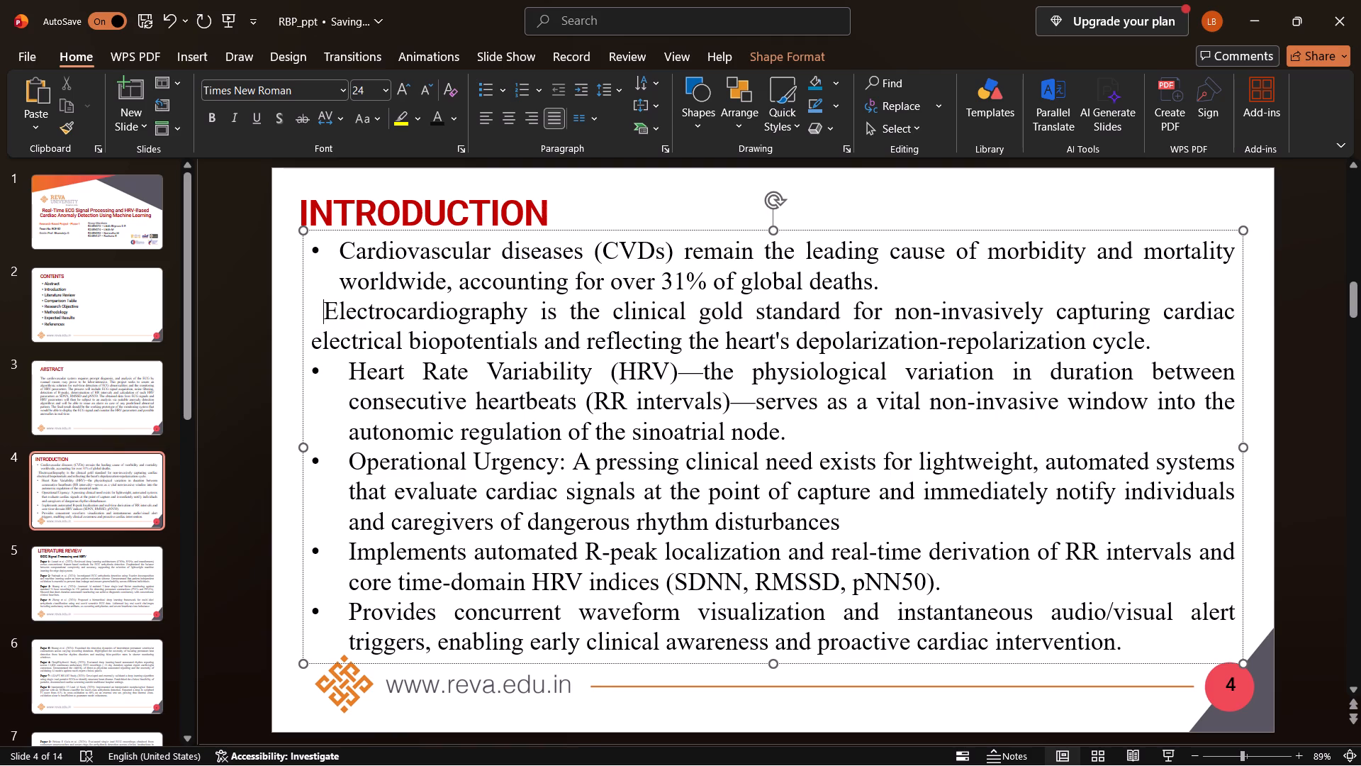
key(space)
key(BackSpace)
key(BackSpace)
key(BackSpace)
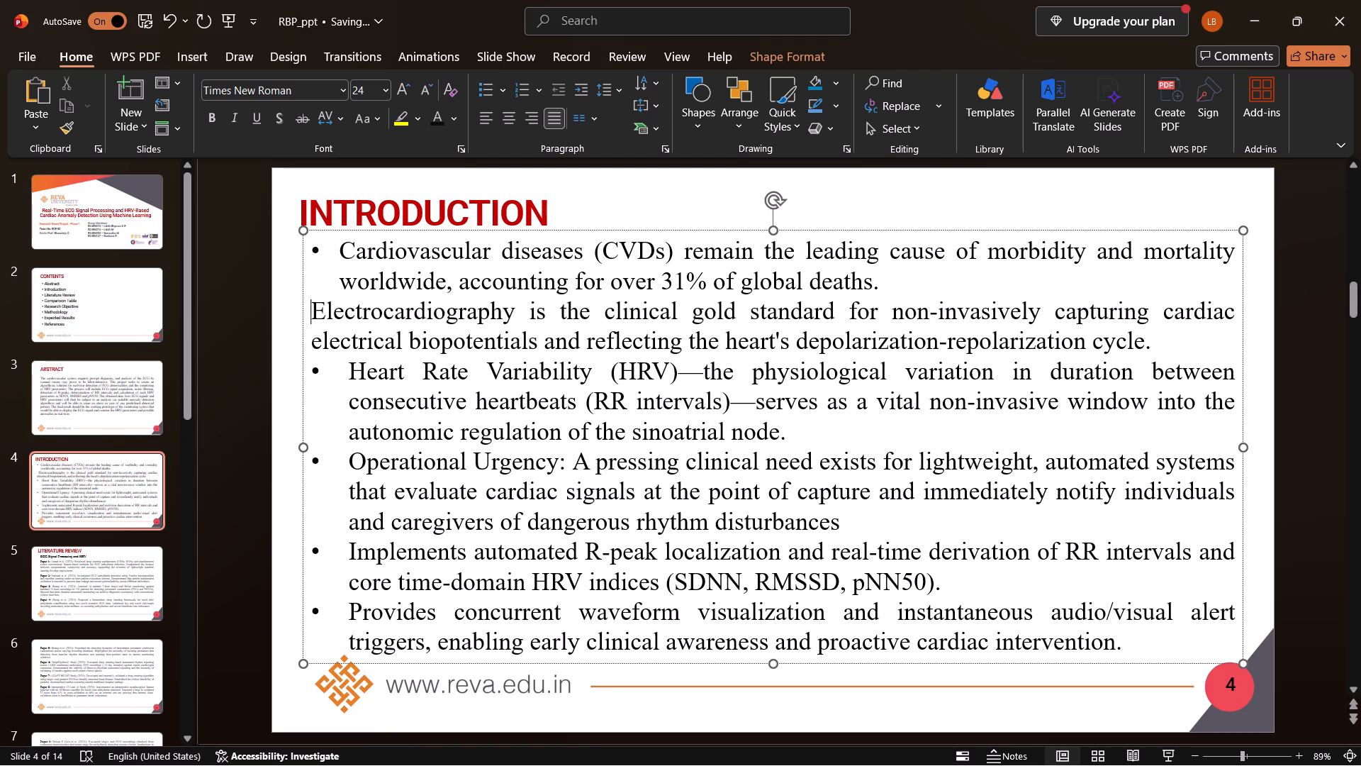
key(BackSpace)
key(Return)
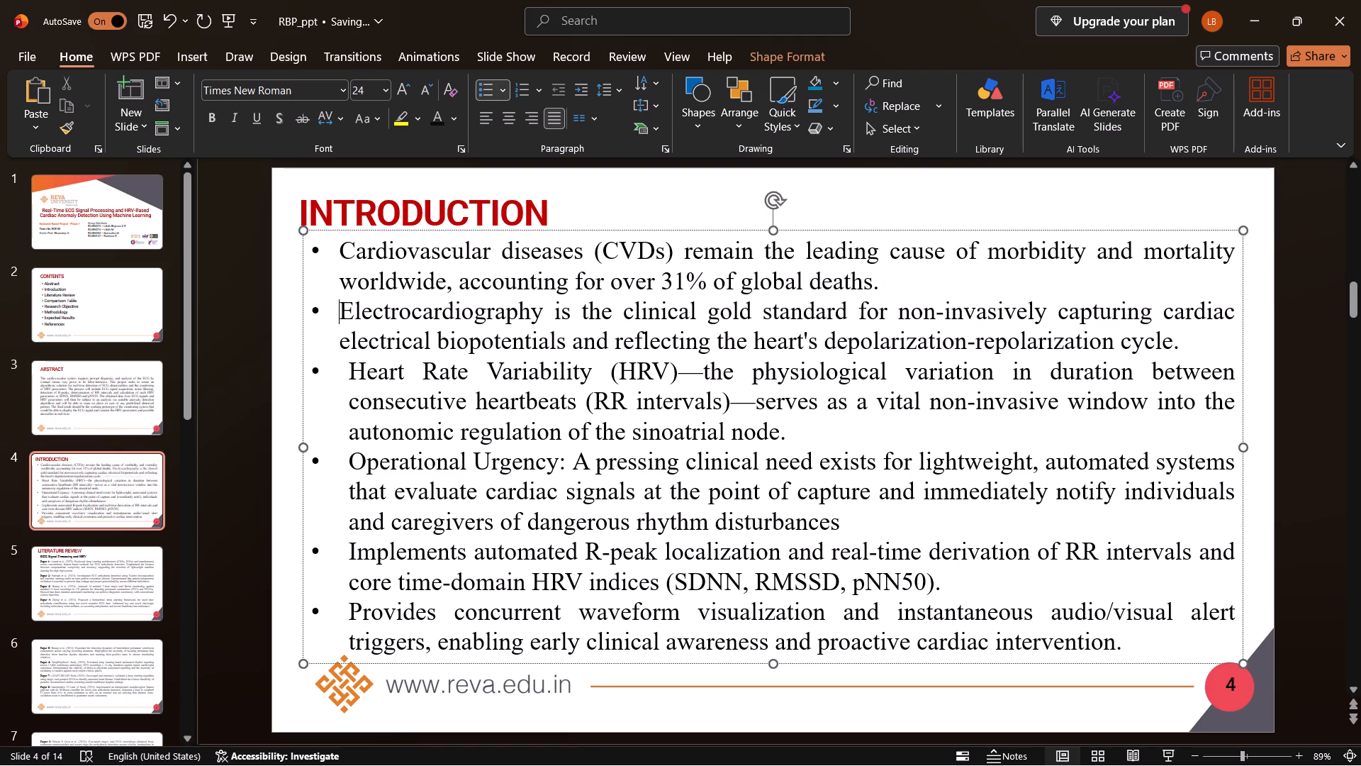
Realign the "Heart Rate Variability" and "Operational Urgency" bullets by joining each to the preceding bullet and splitting it off again.
click(345, 369)
key(BackSpace)
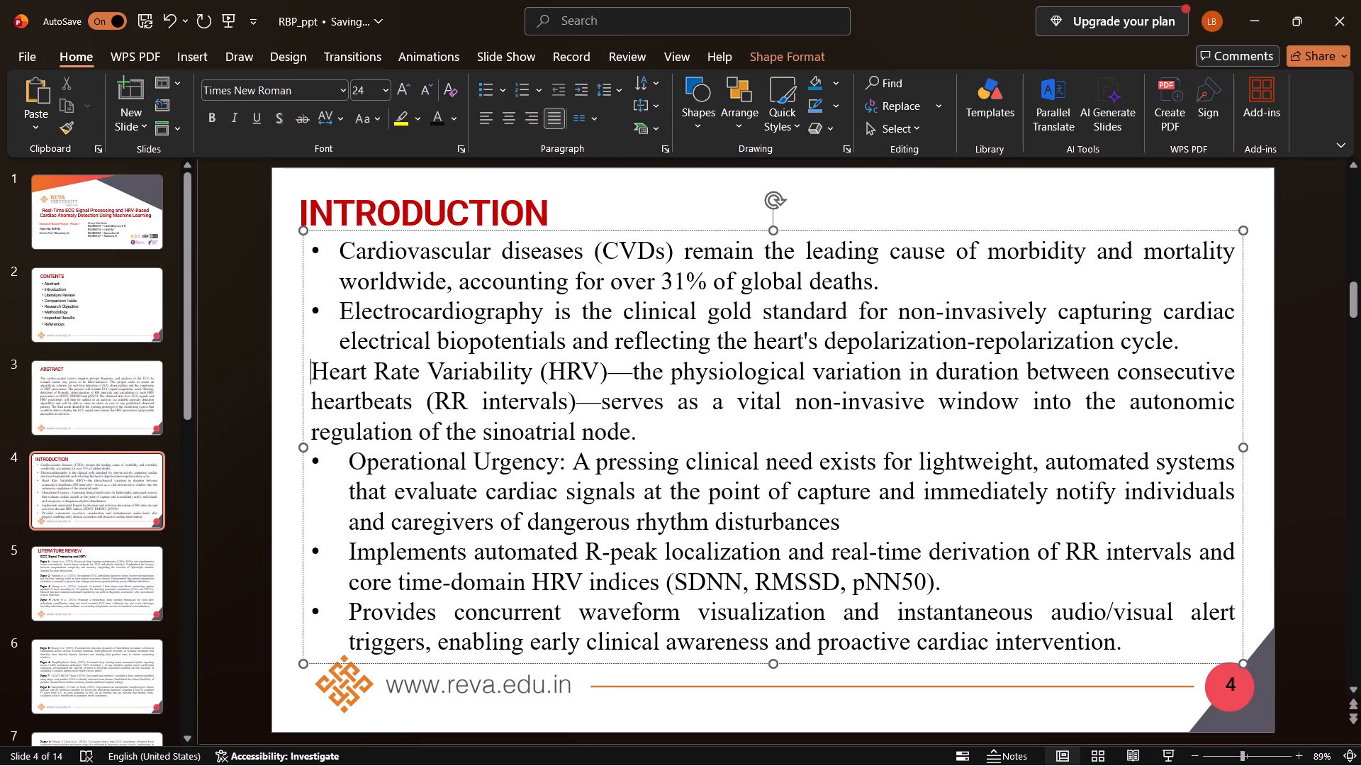
key(BackSpace)
key(Return)
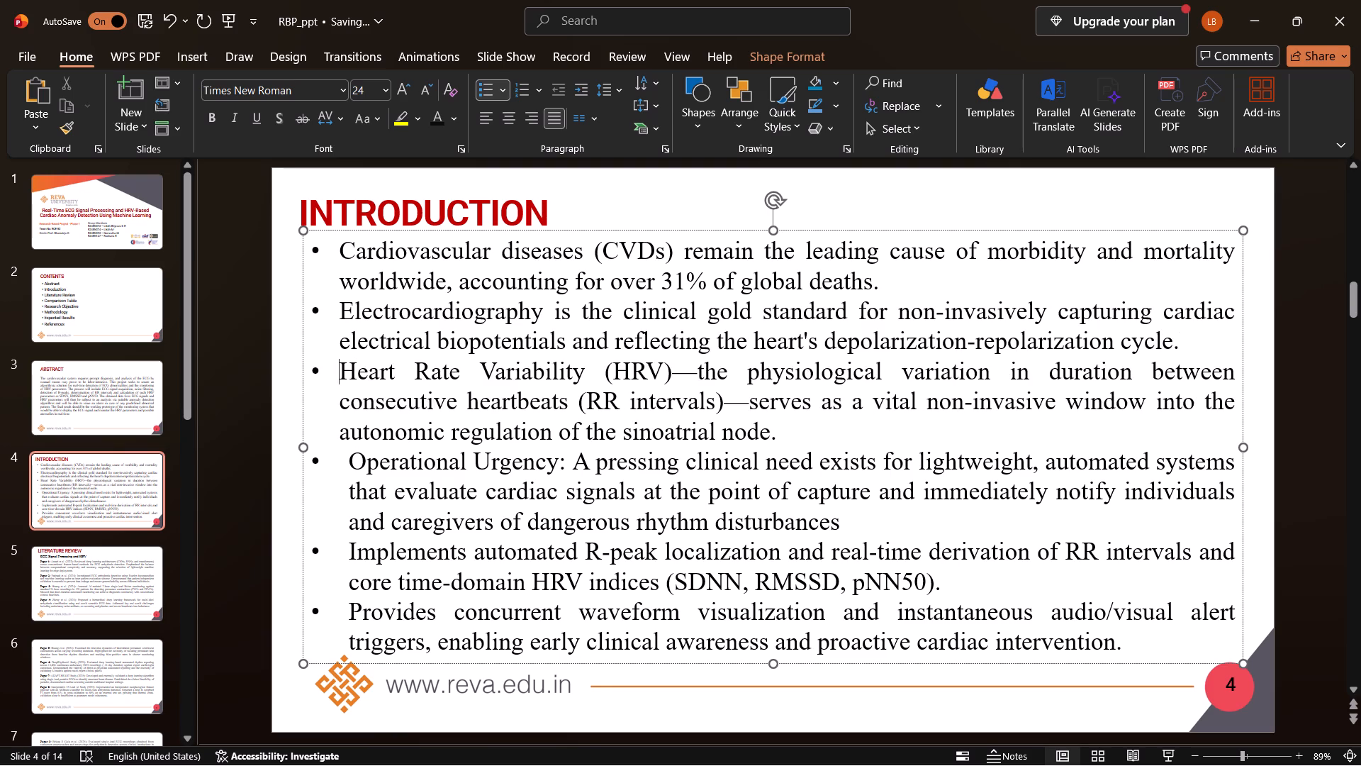
click(346, 465)
key(BackSpace)
key(BackSpace)
key(Return)
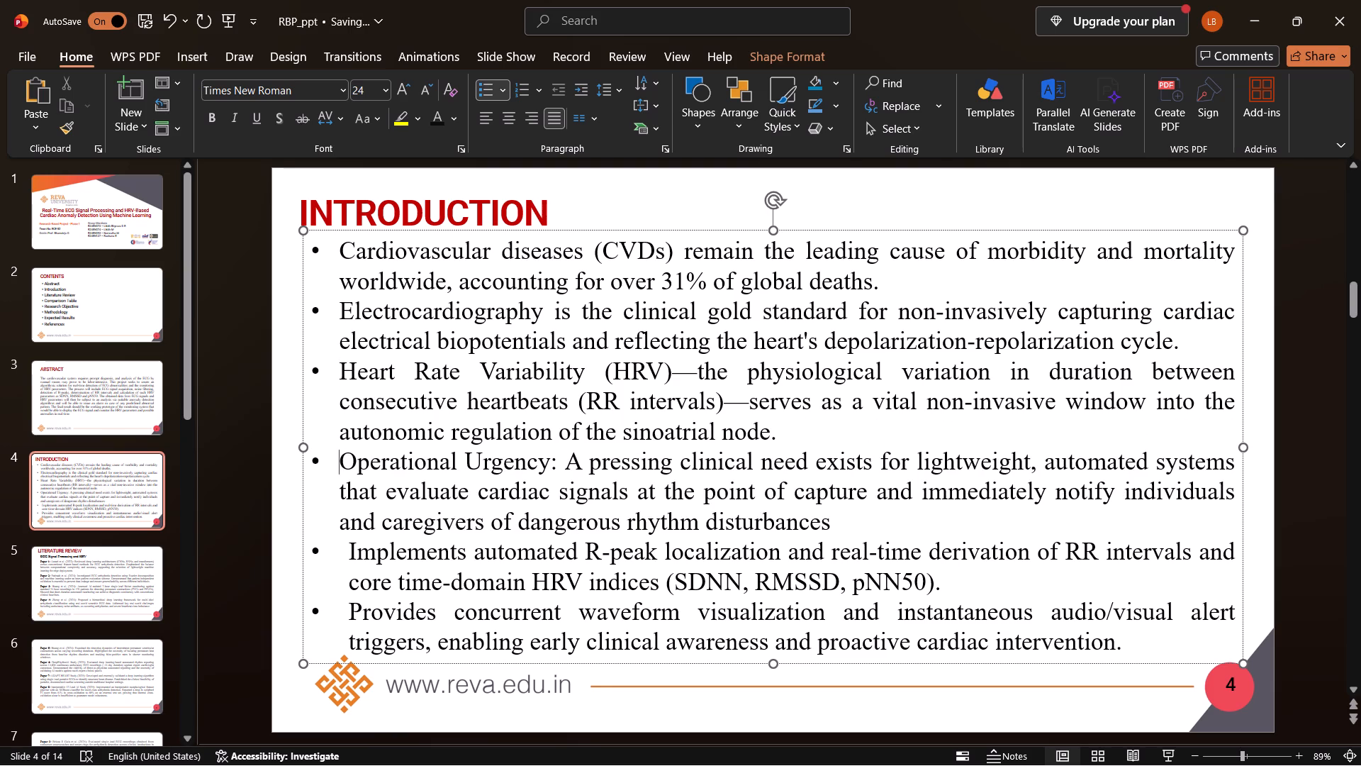
Realign the "Implements automated" and "Provides concurrent" bullets by joining each to the preceding bullet and splitting it off again.
click(350, 549)
key(BackSpace)
key(BackSpace)
key(Return)
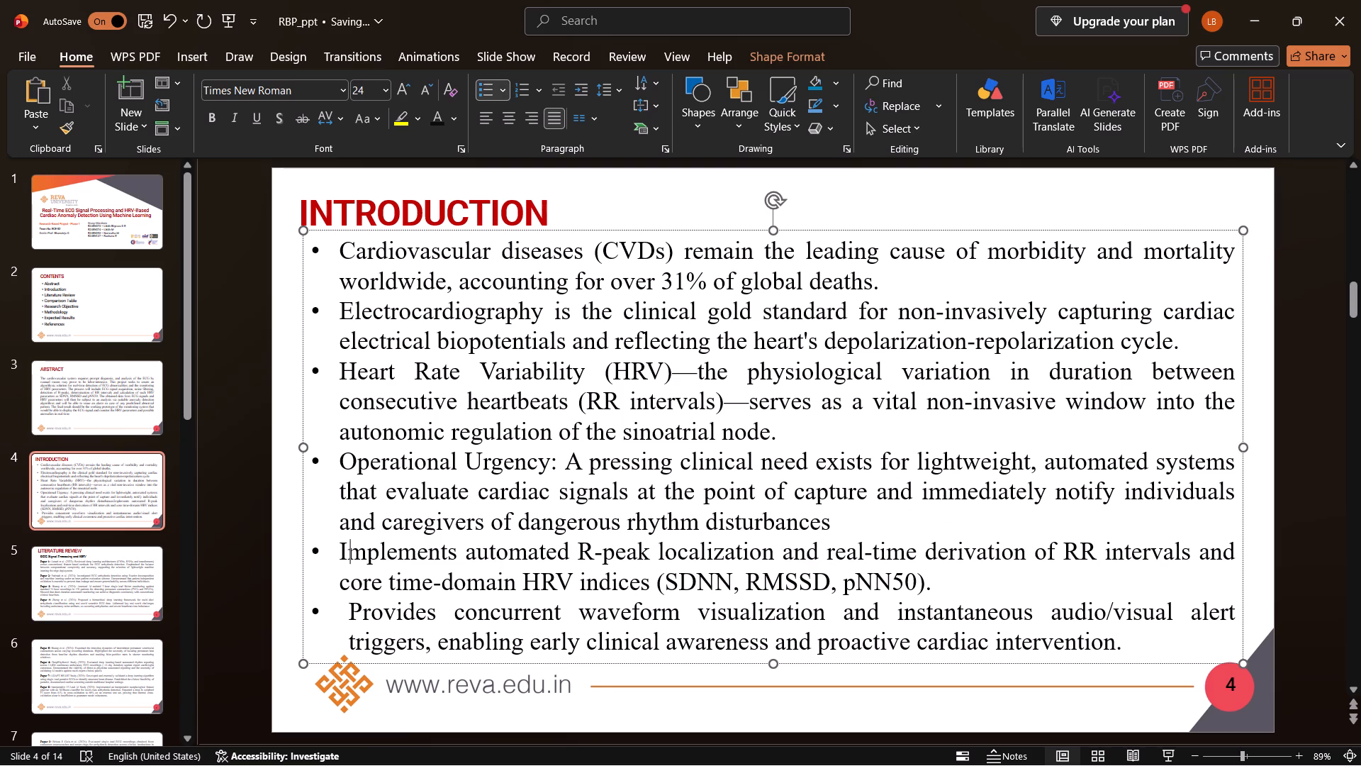
click(348, 603)
key(BackSpace)
key(BackSpace)
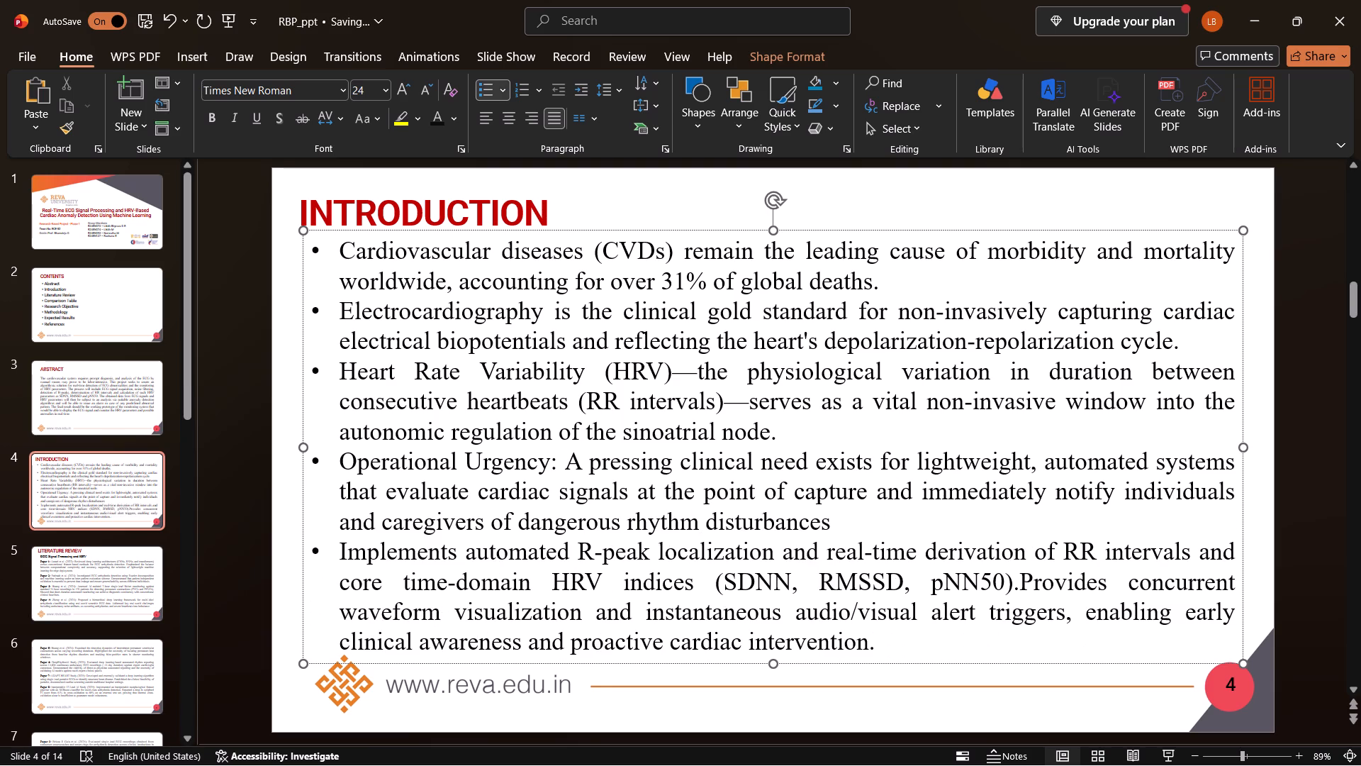
key(Return)
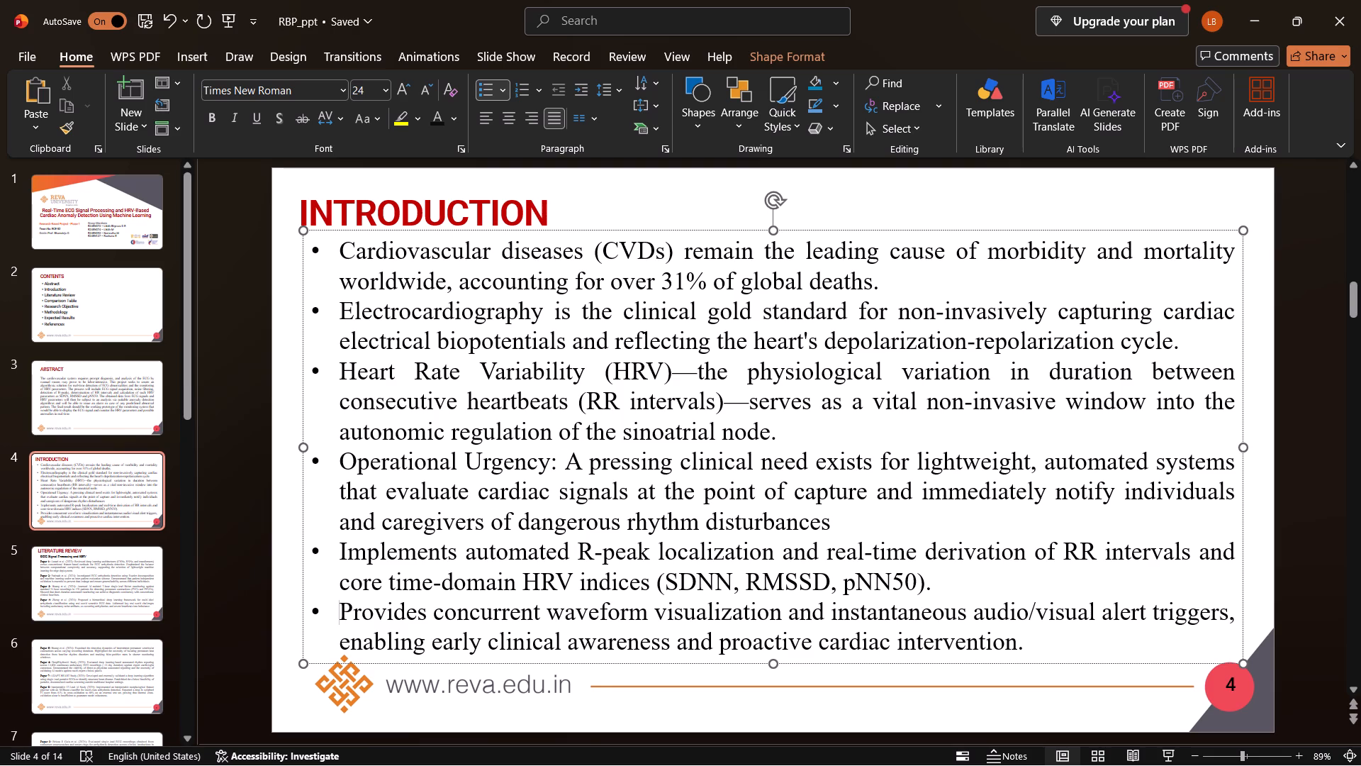
click(799, 693)
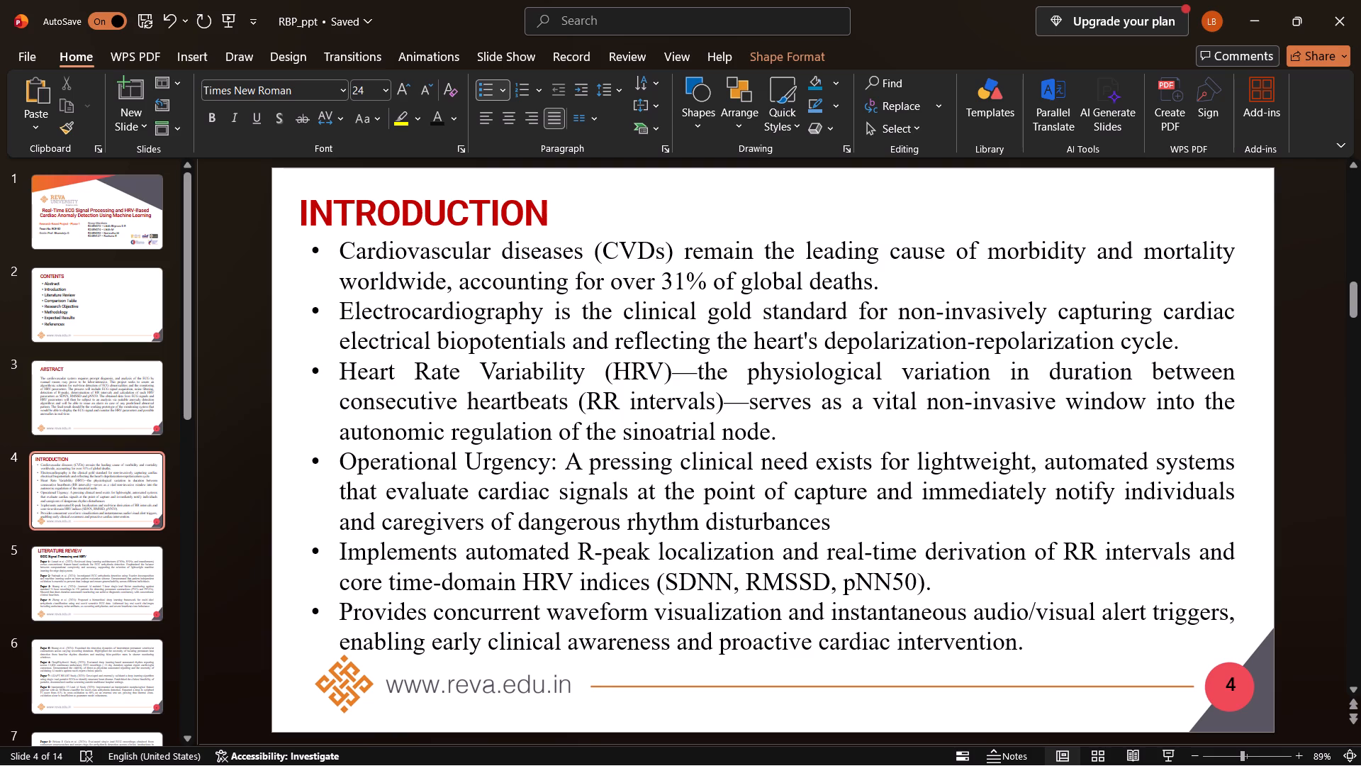
Save the presentation.
key(ctrl+s)
key(ctrl+s)
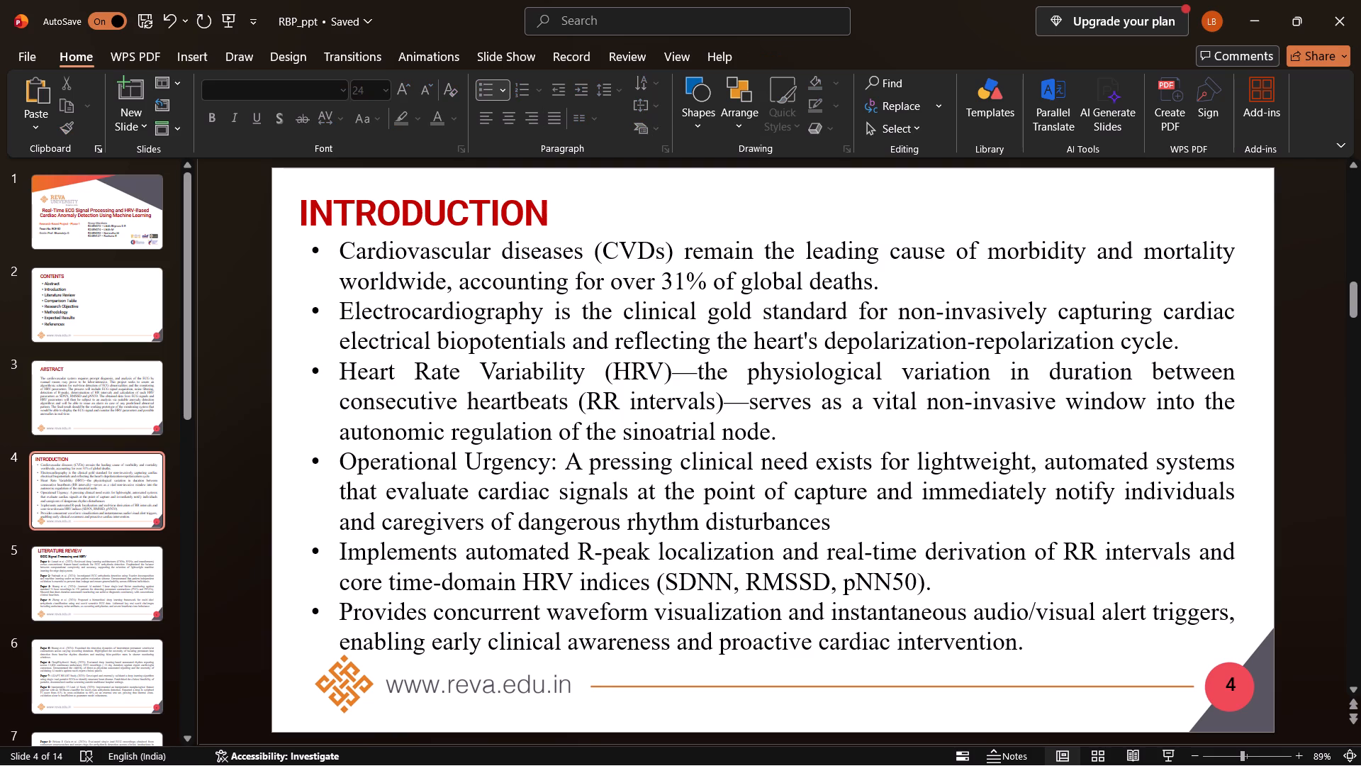
Create a PDF of the presentation, saving the required local copy as RBP_ppt in Downloads and replacing the existing file.
click(1168, 106)
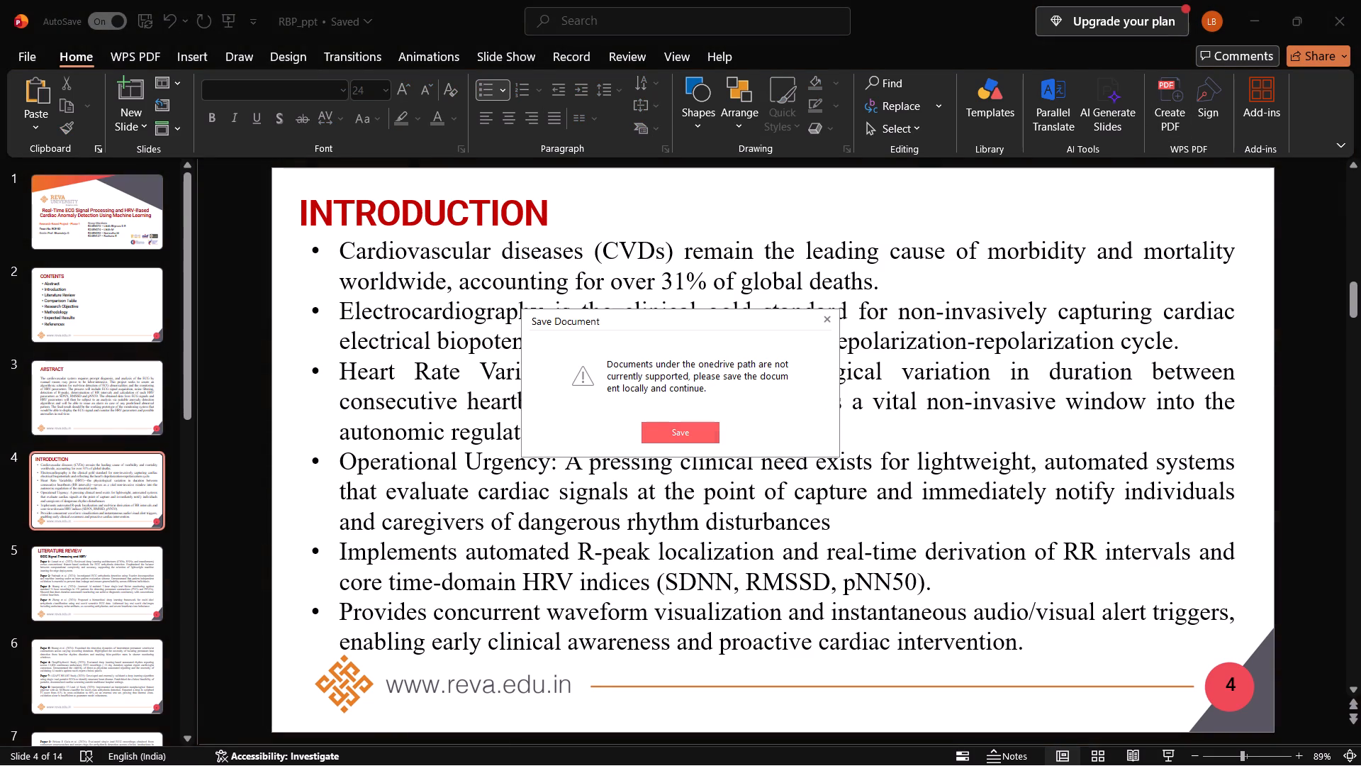
click(691, 438)
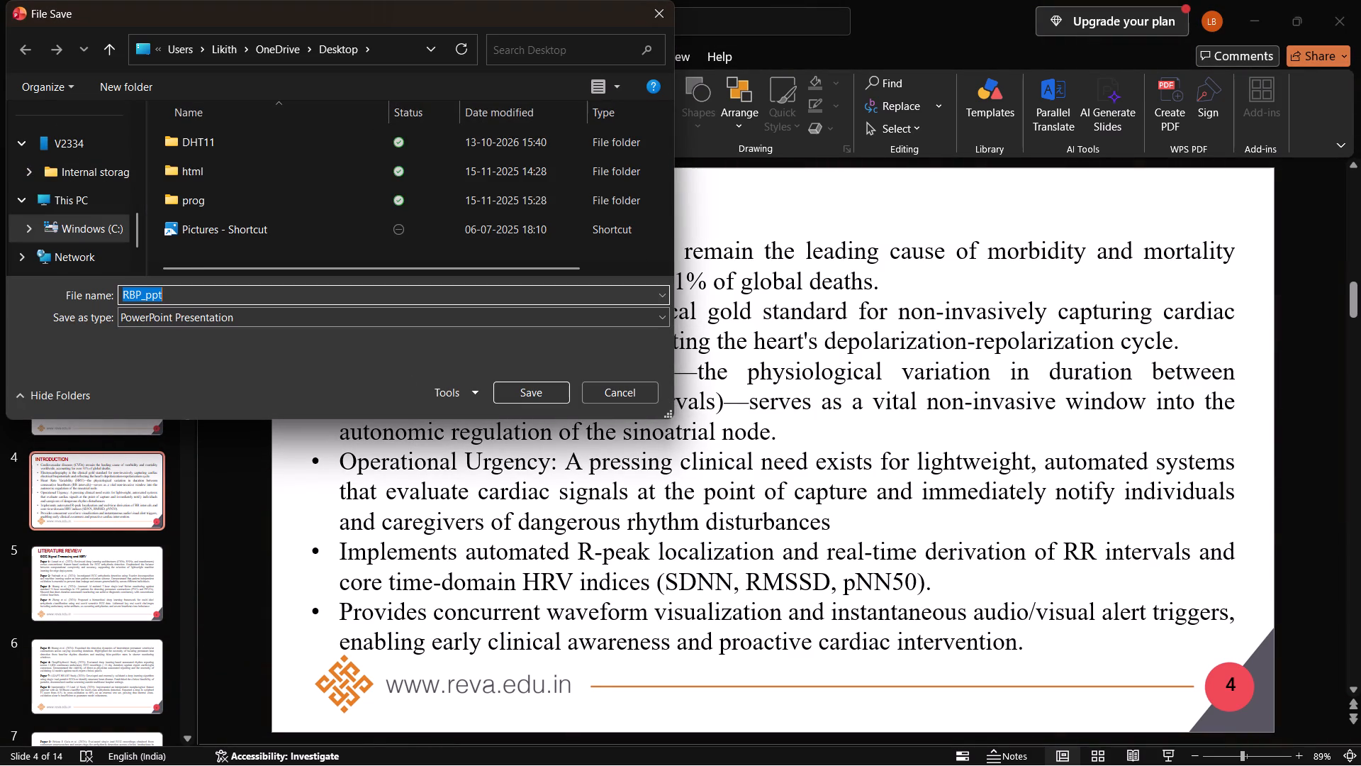
scroll(91, 240, down, 1)
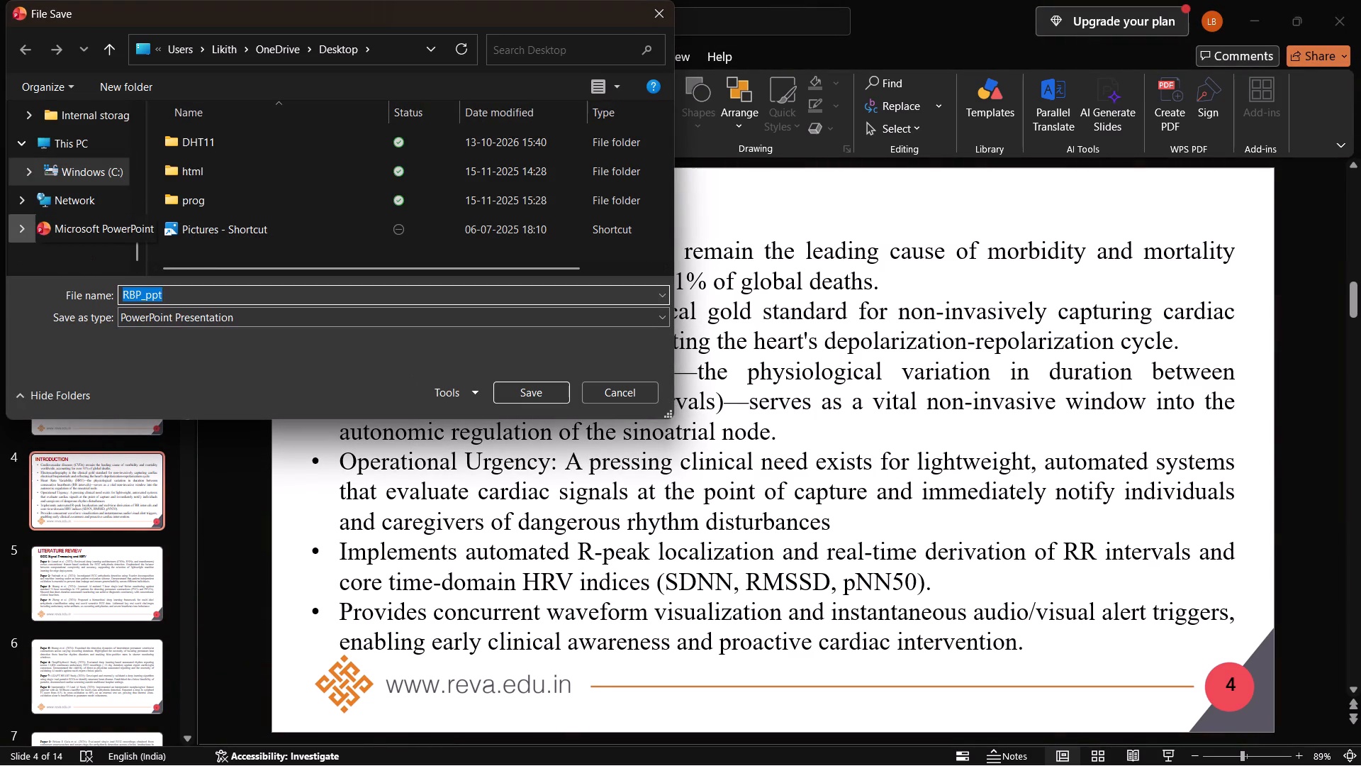
scroll(91, 163, up, 1)
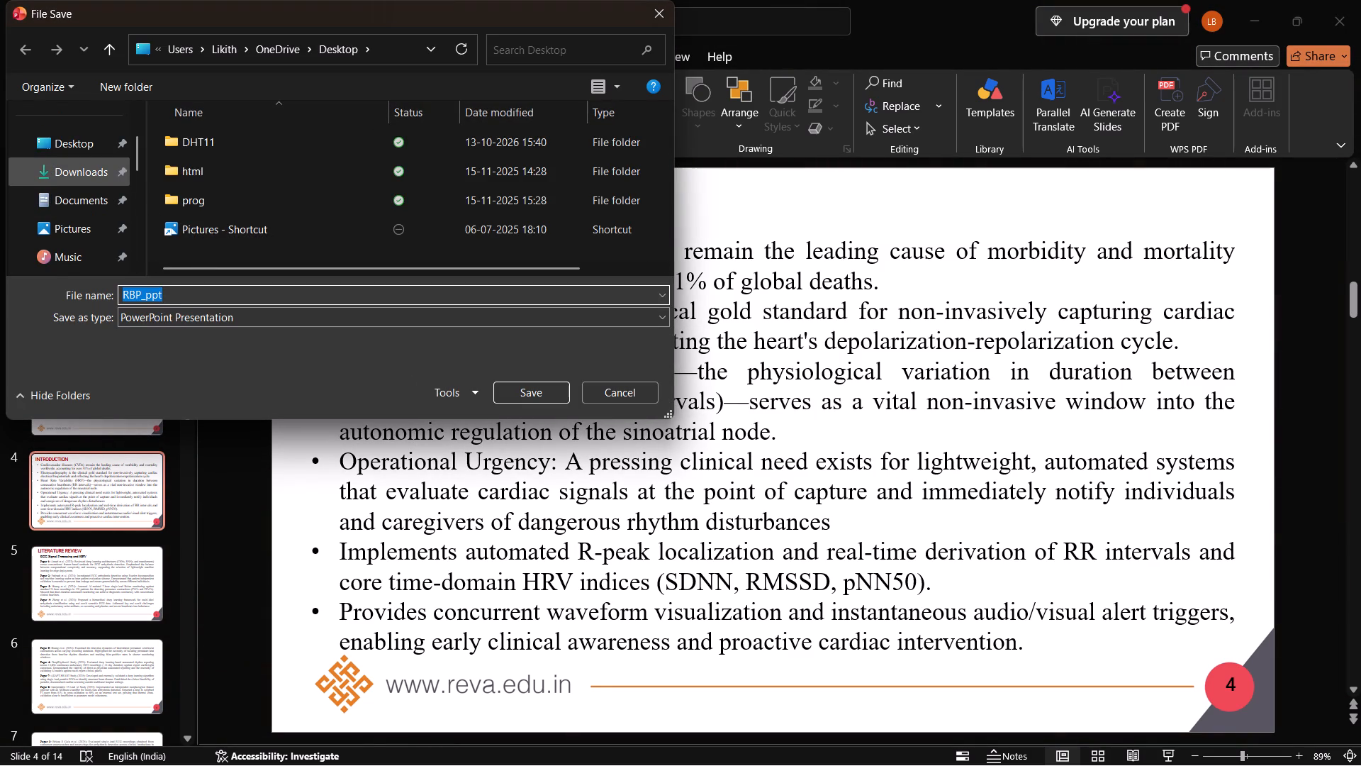
click(84, 169)
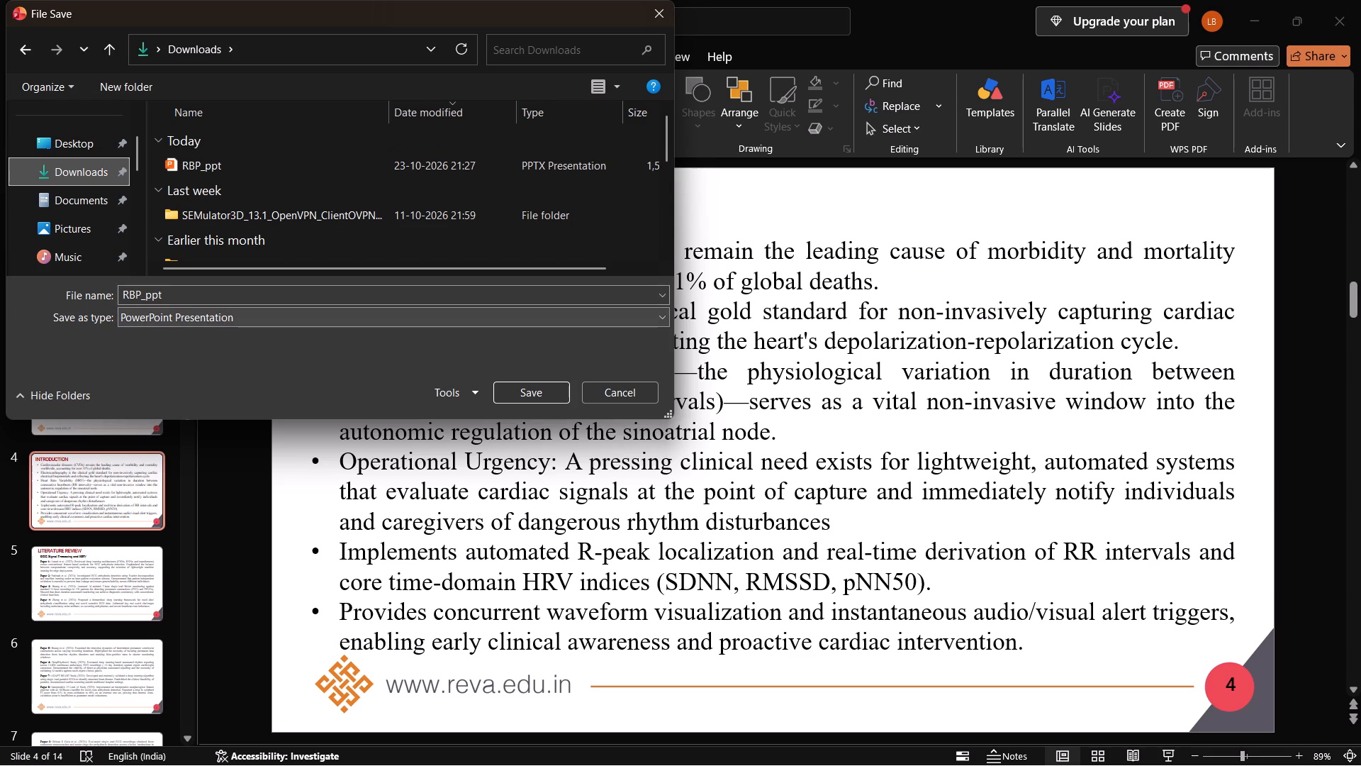
click(510, 392)
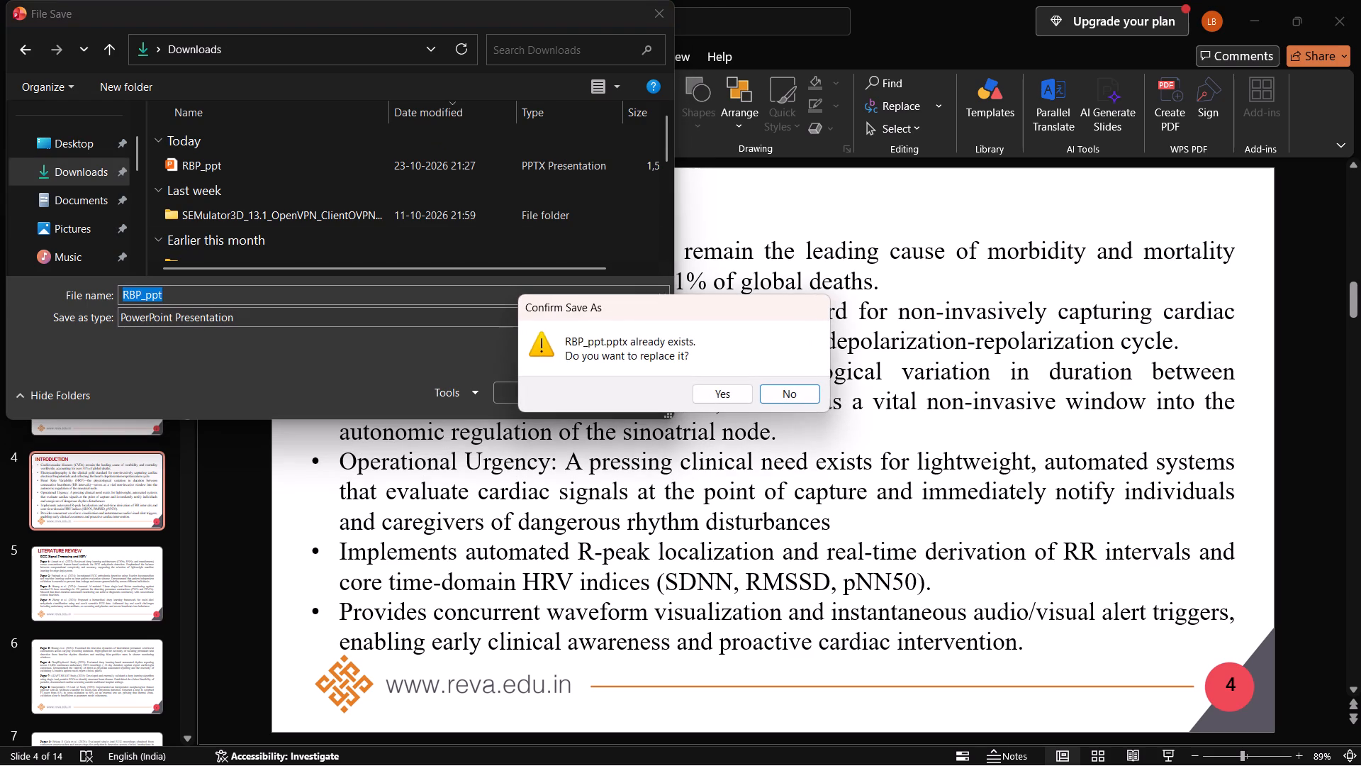
click(717, 399)
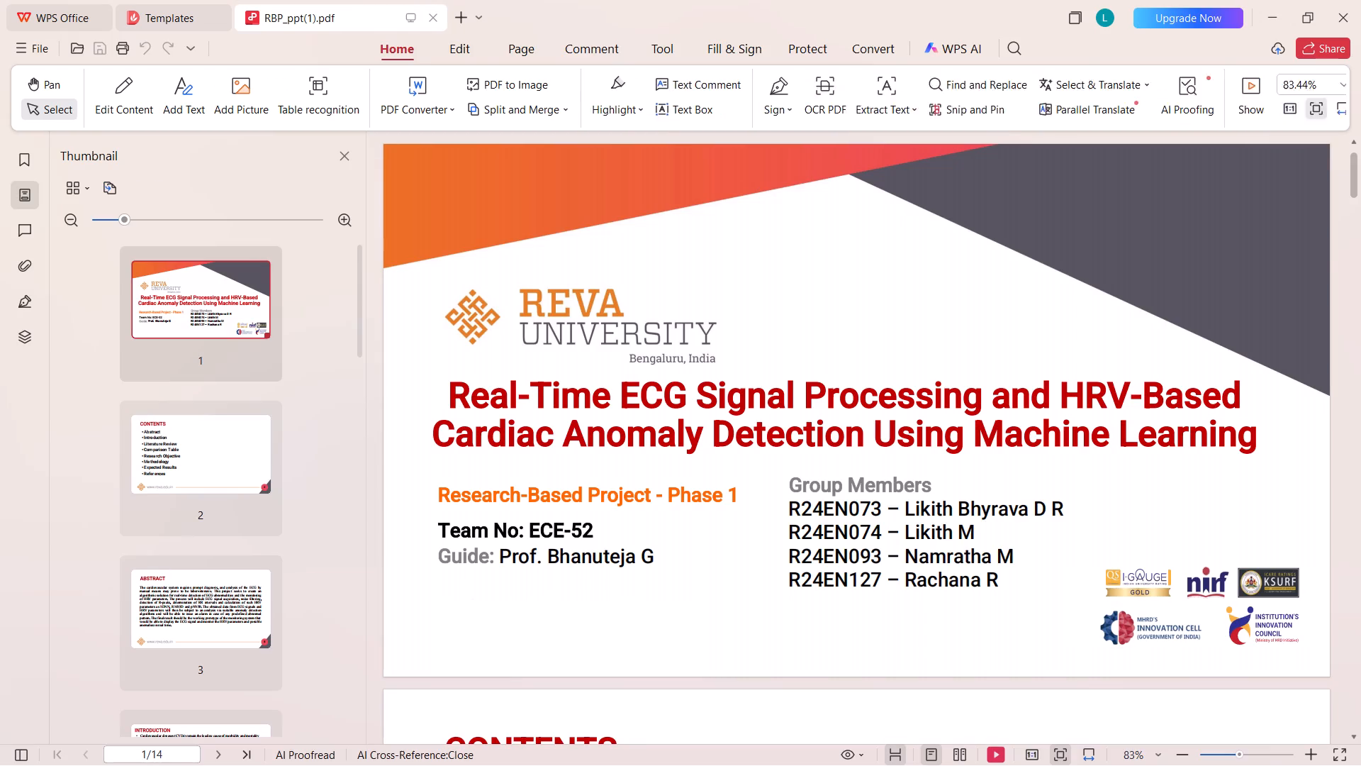
Check all pages of the exported RBP_ppt PDF, from the title page to the Thank You page and back.
scroll(795, 530, down, 3)
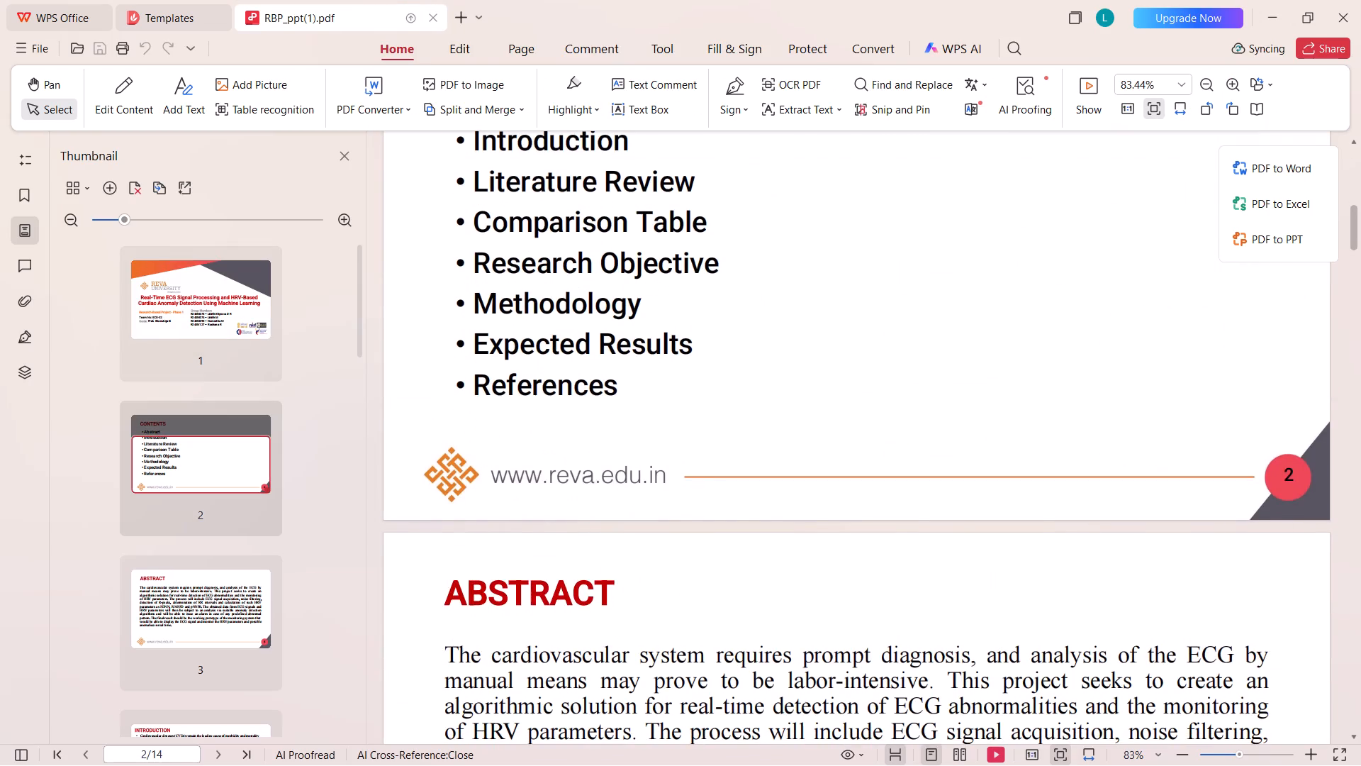
scroll(795, 530, down, 5)
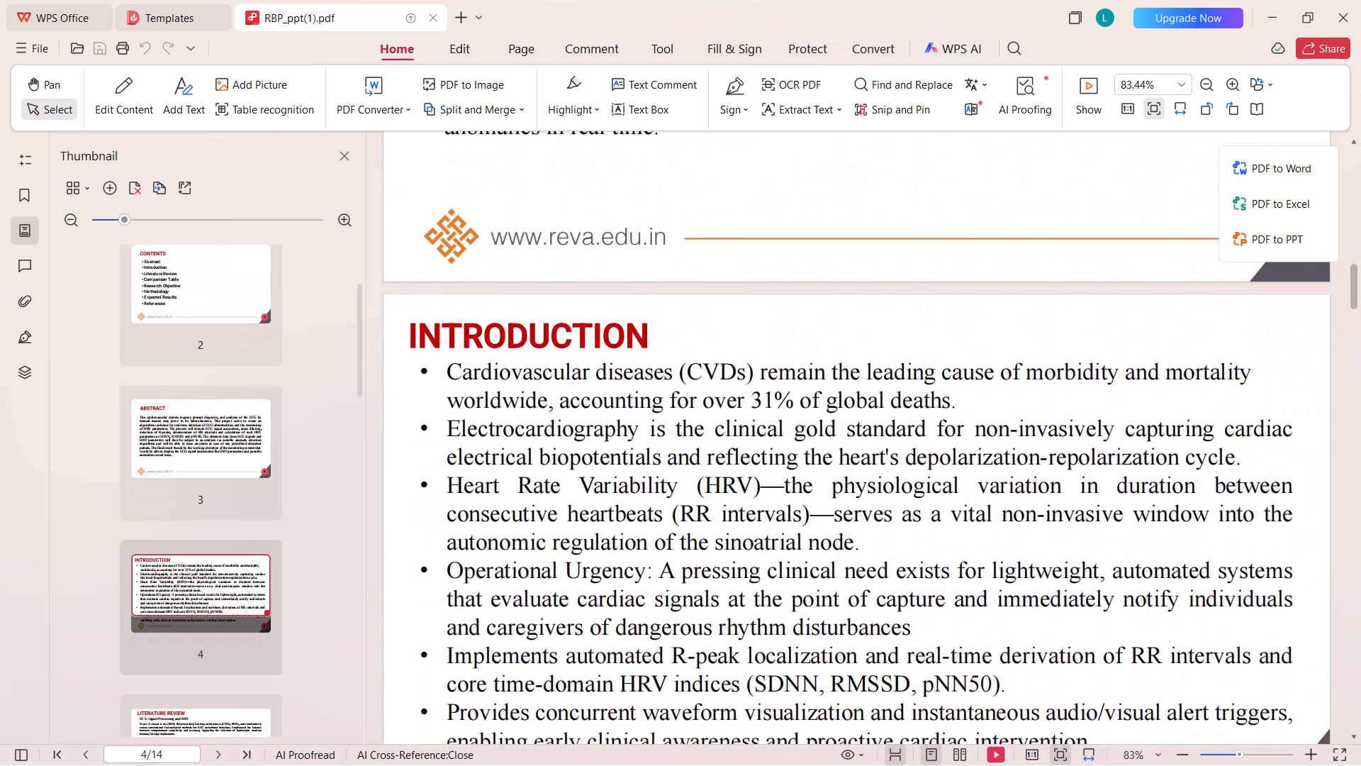
scroll(795, 530, down, 3)
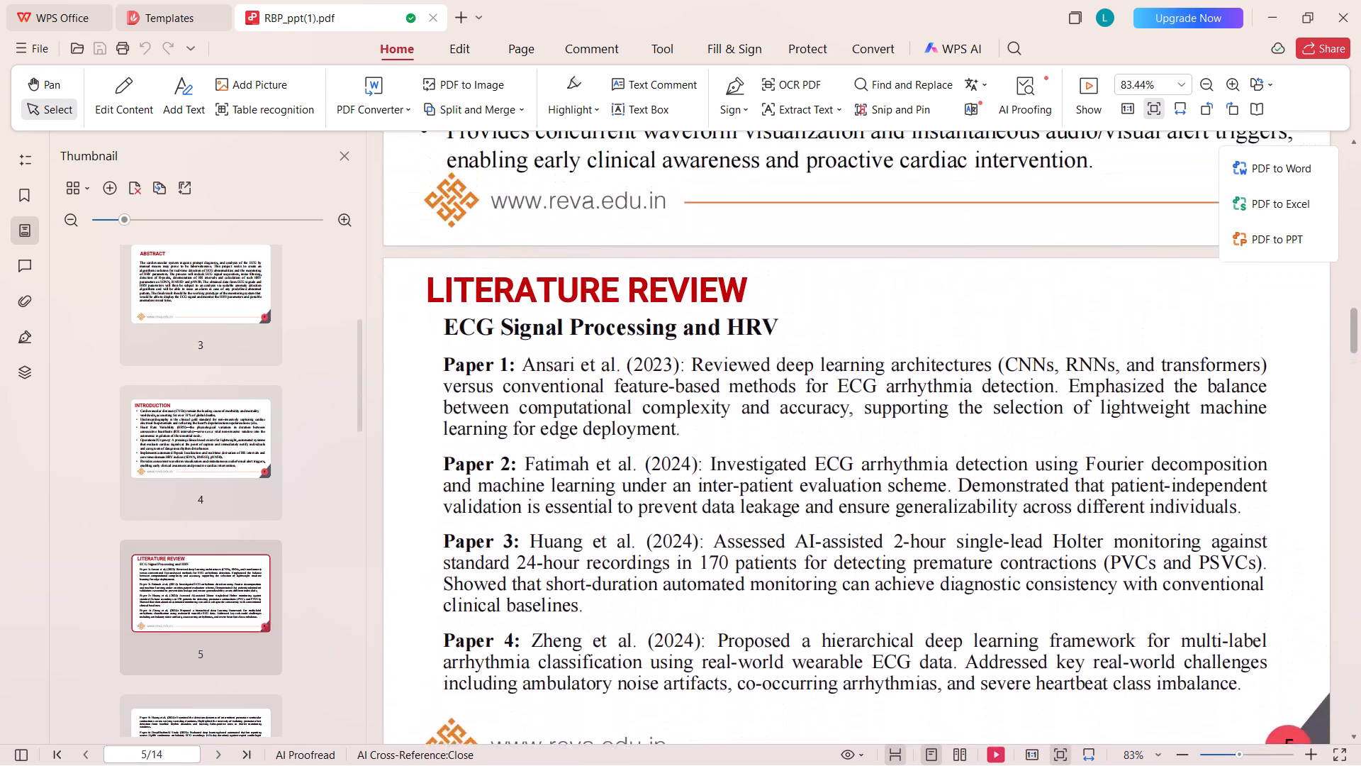
scroll(795, 530, down, 3)
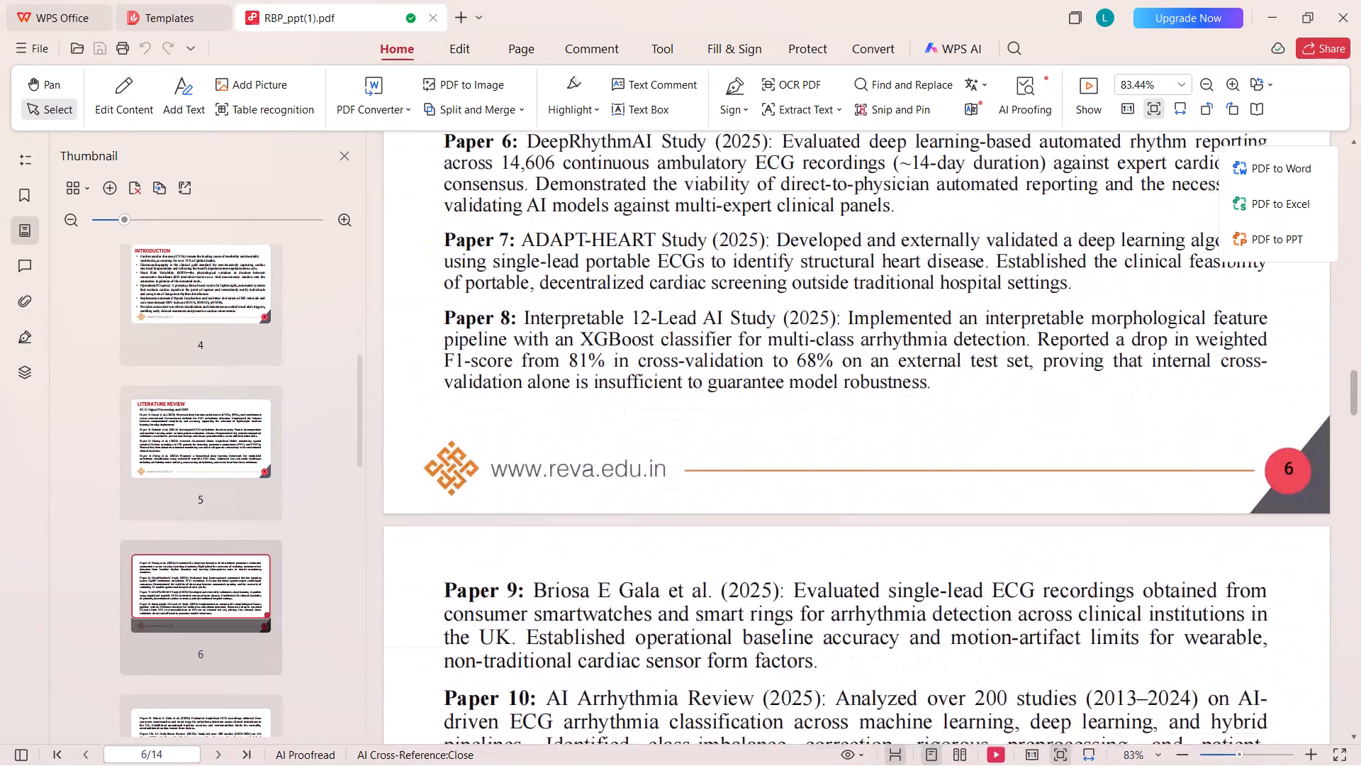
scroll(795, 530, down, 3)
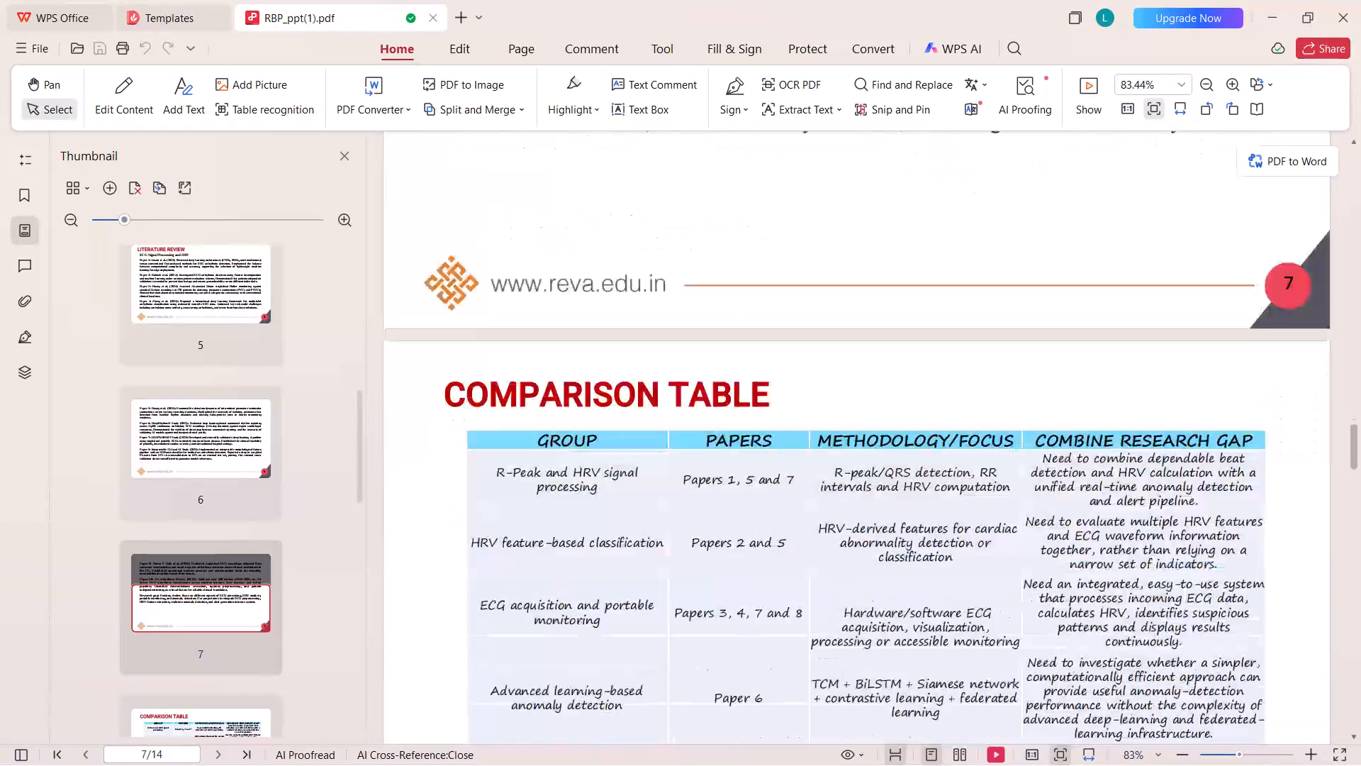
scroll(795, 530, down, 4)
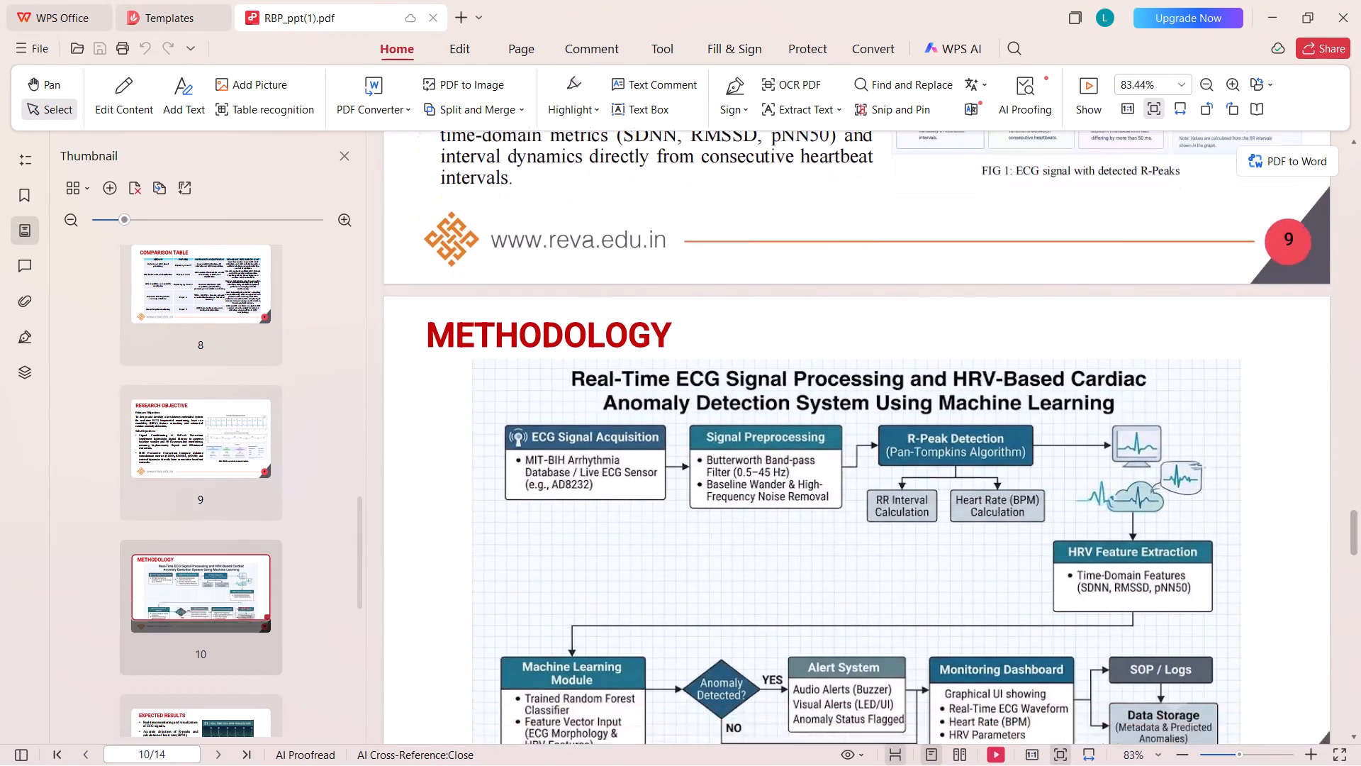
scroll(795, 530, down, 3)
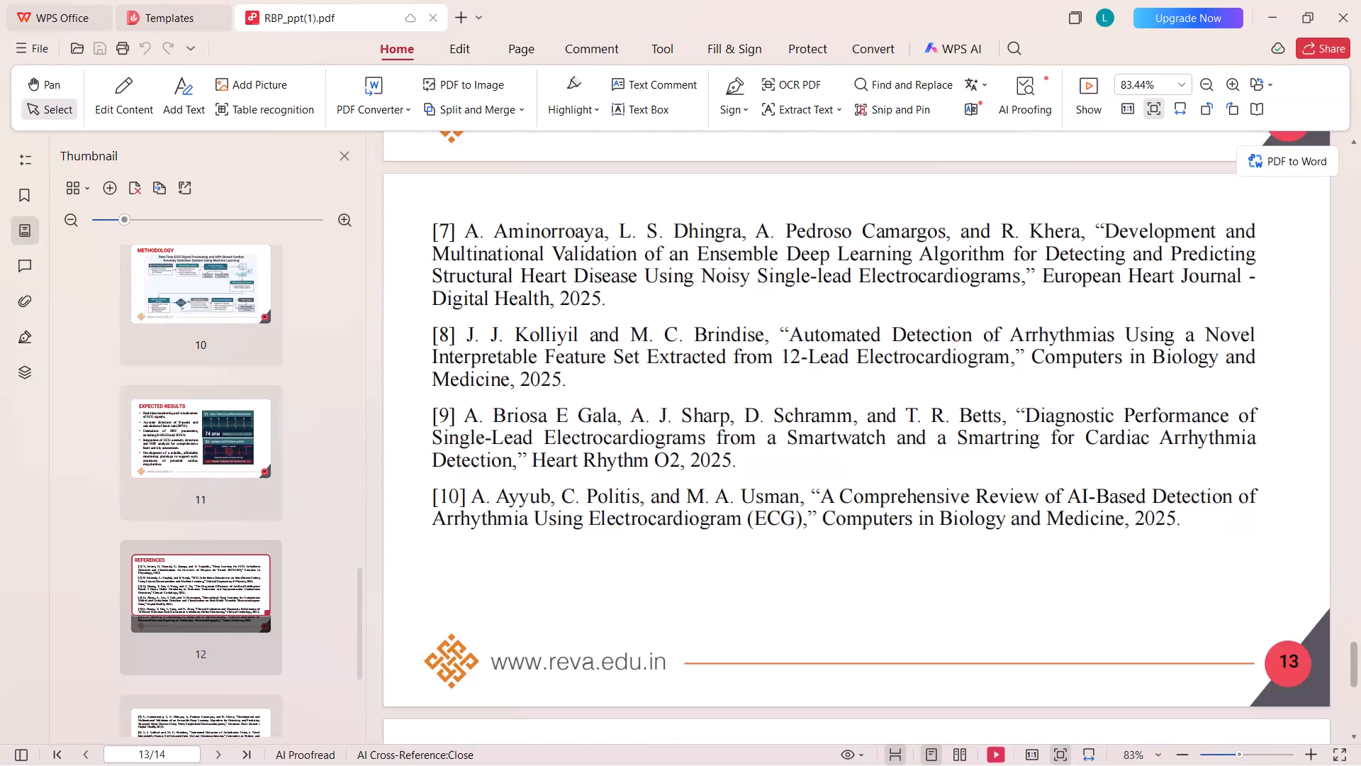
scroll(795, 530, down, 2)
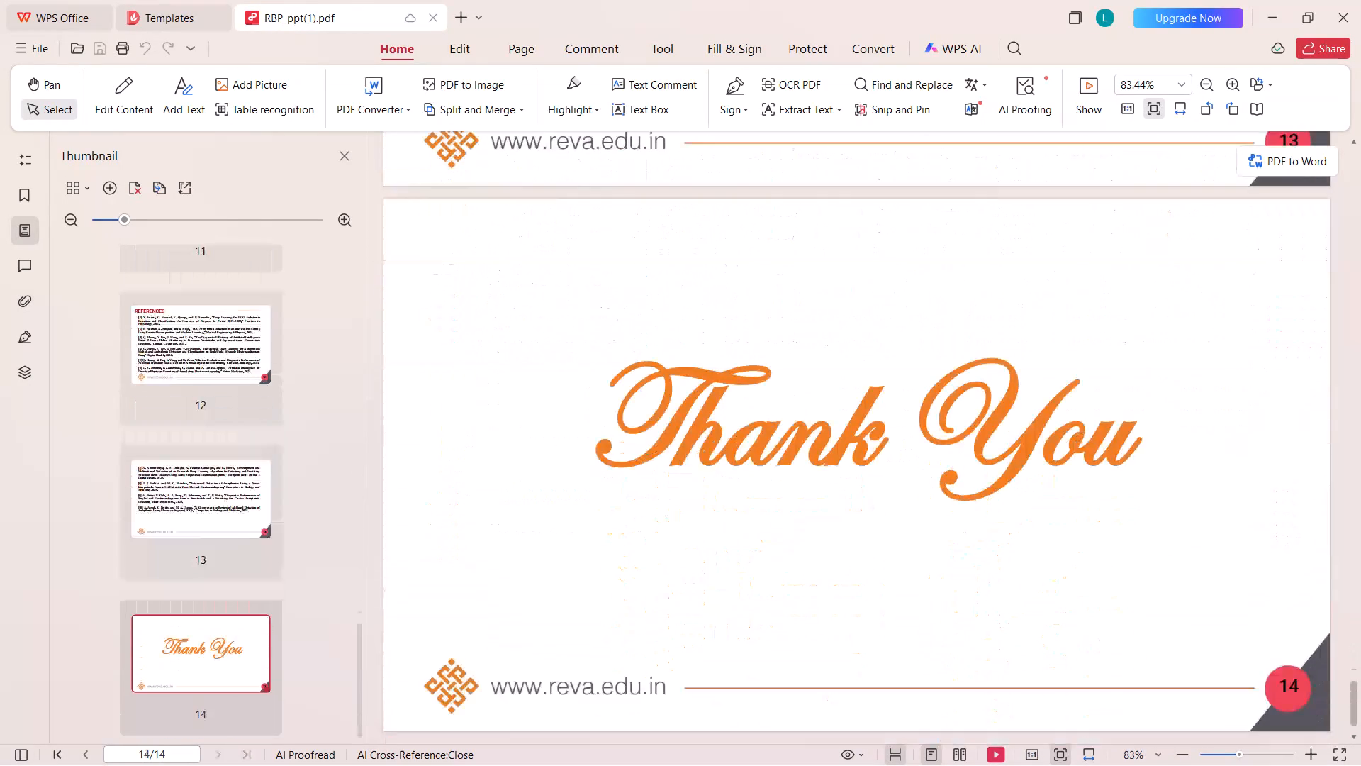
scroll(795, 530, up, 15)
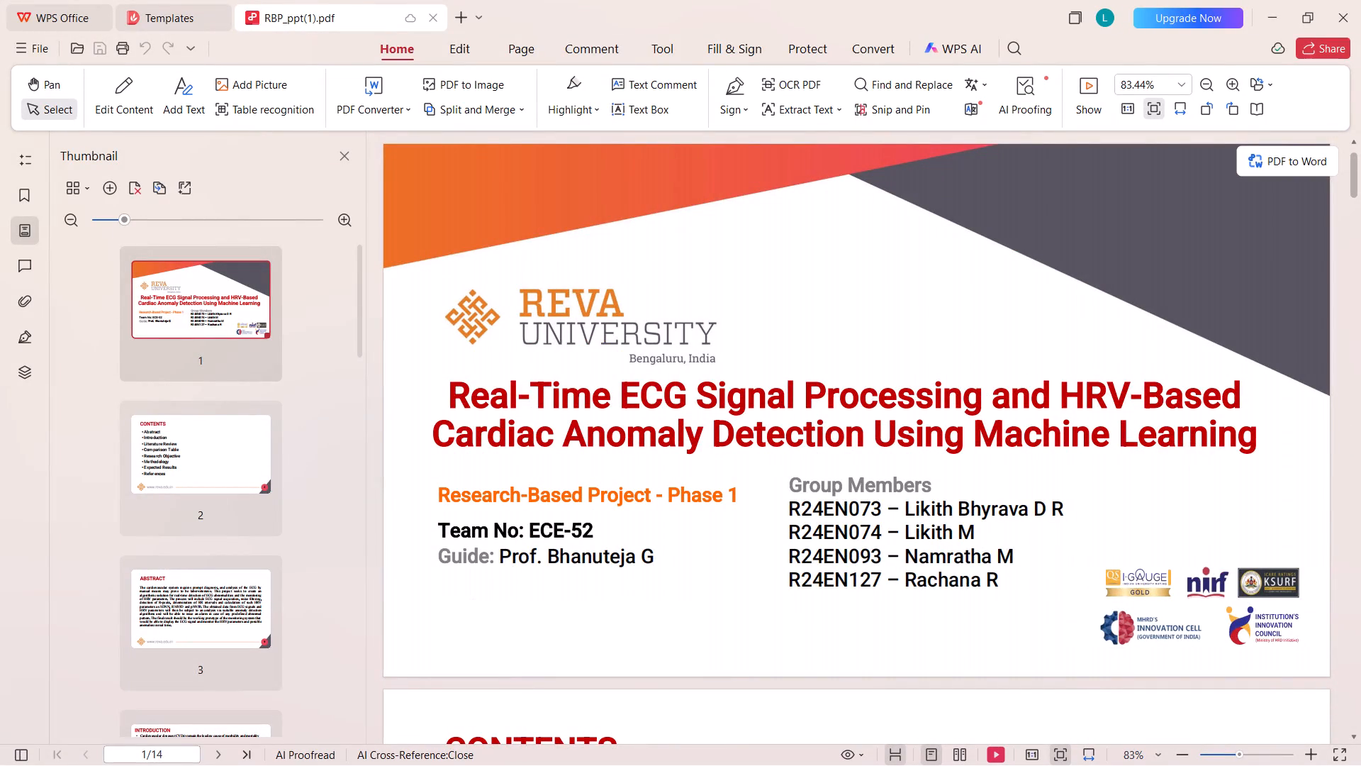
Close the PDF viewer, switch back to PowerPoint, and look through the later slides of the presentation.
click(1349, 0)
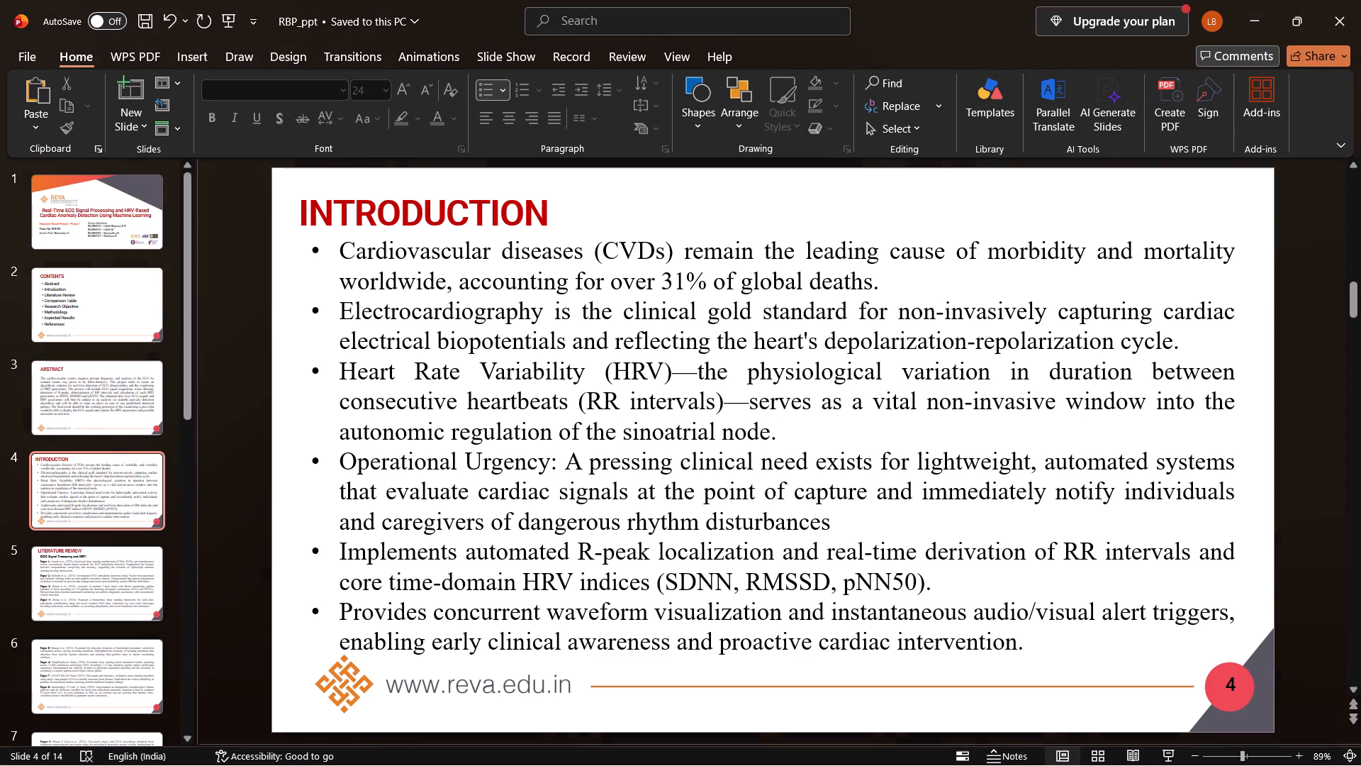
scroll(1017, 381, down, 11)
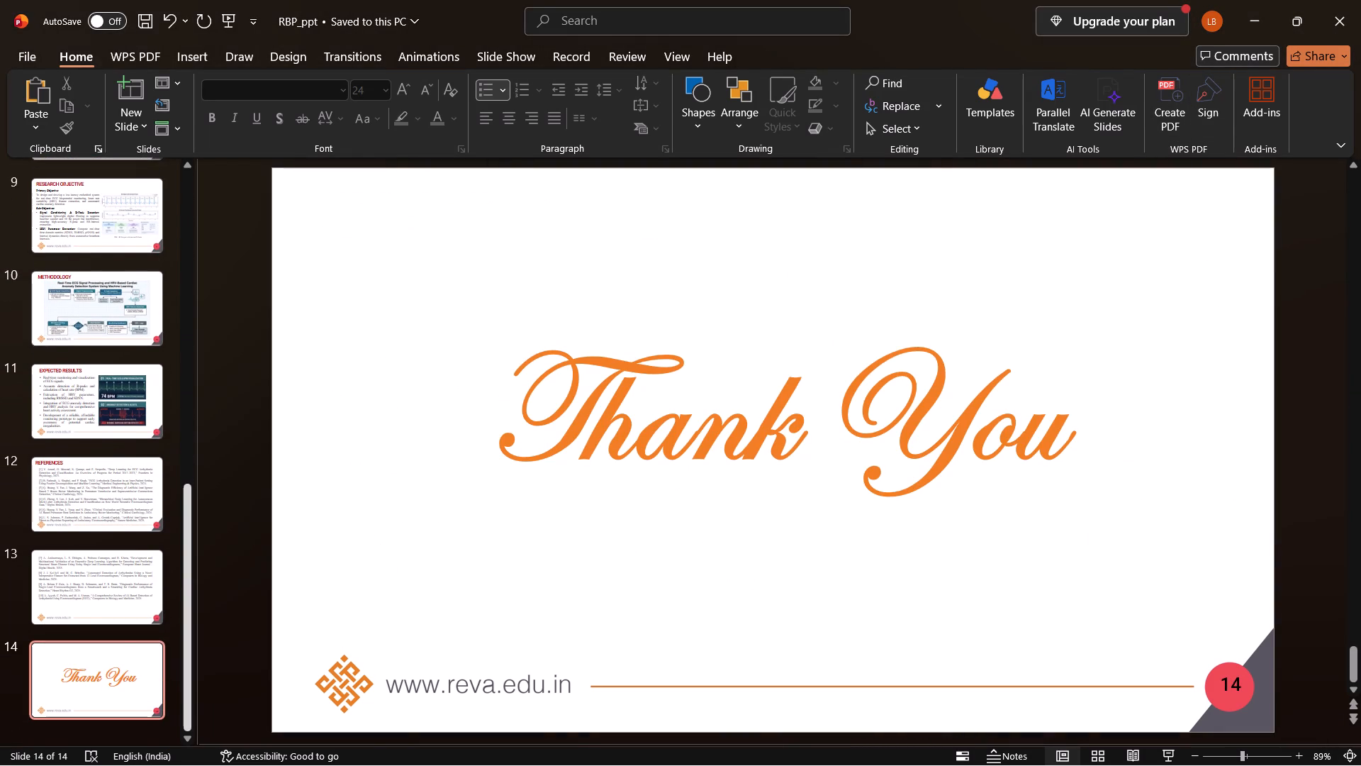
click(86, 570)
click(85, 477)
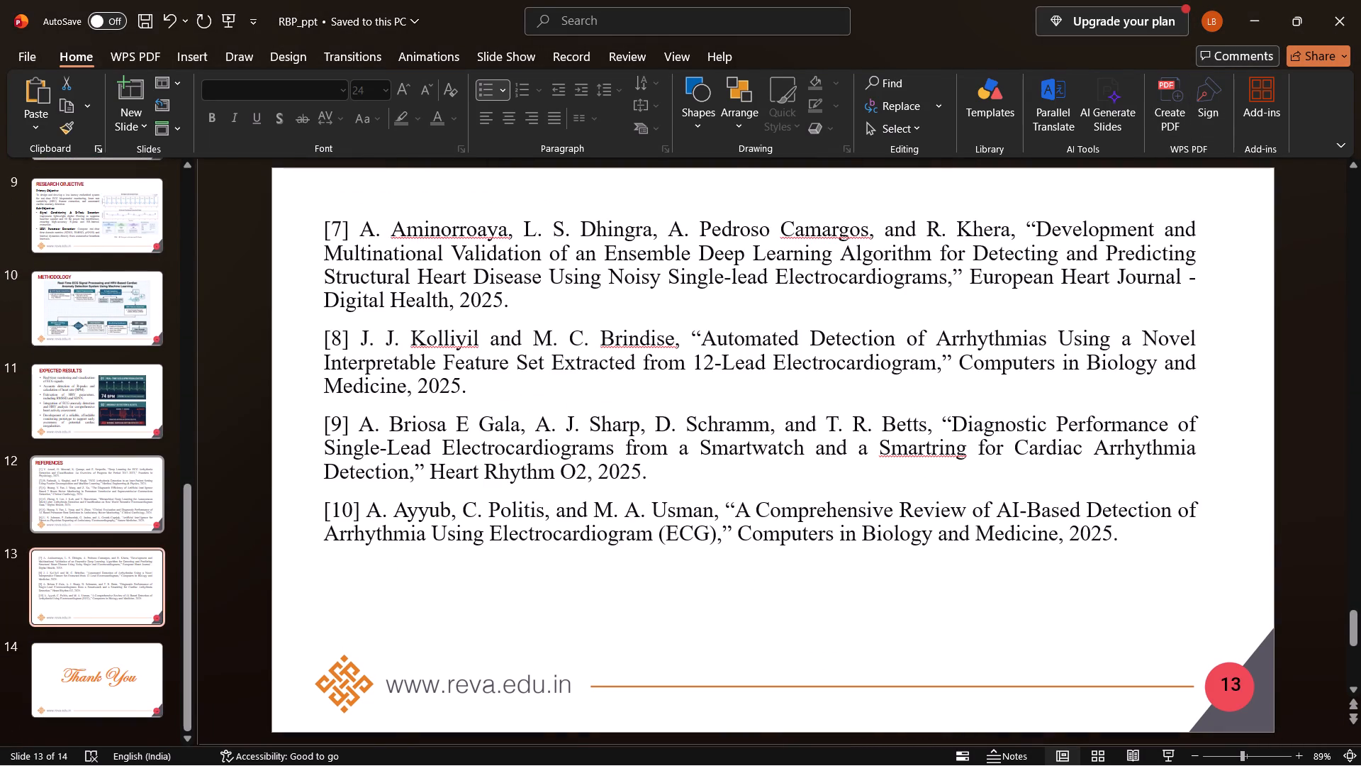
click(91, 398)
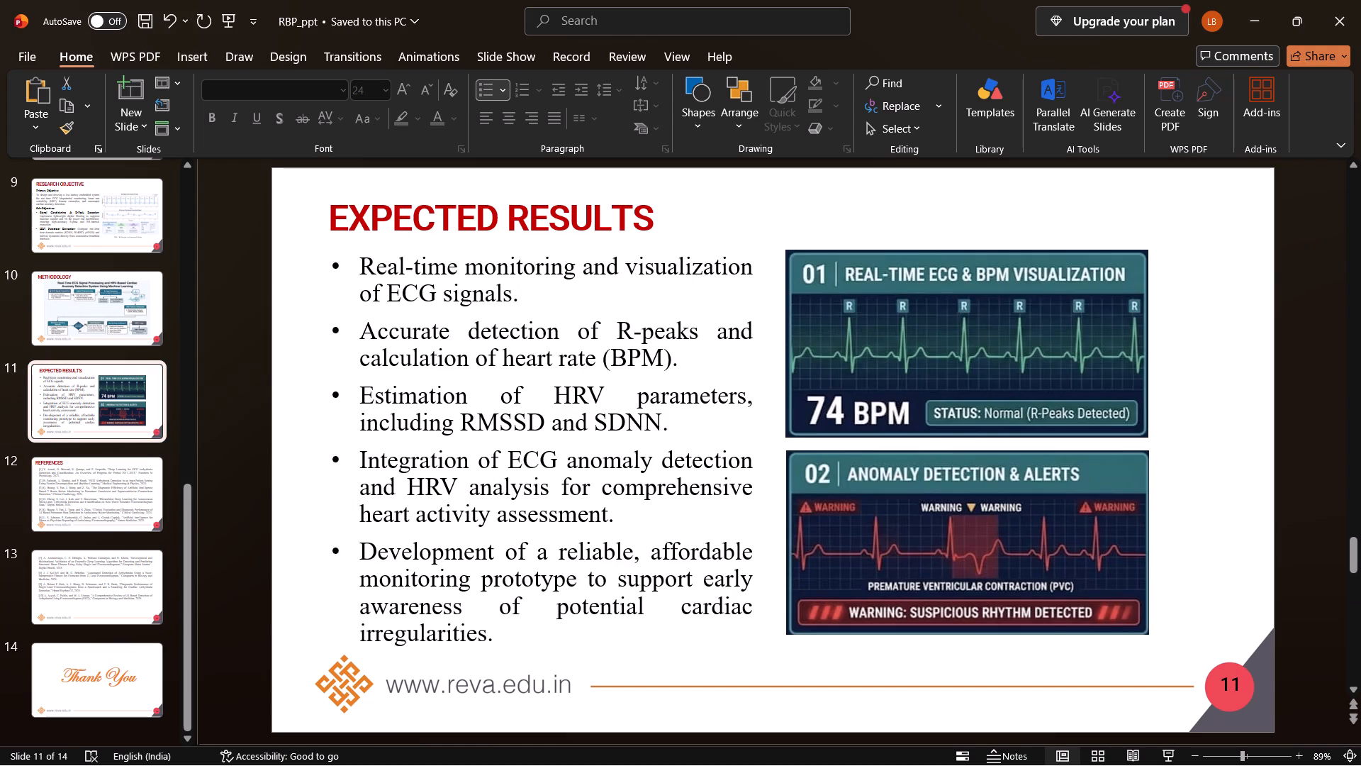
click(81, 585)
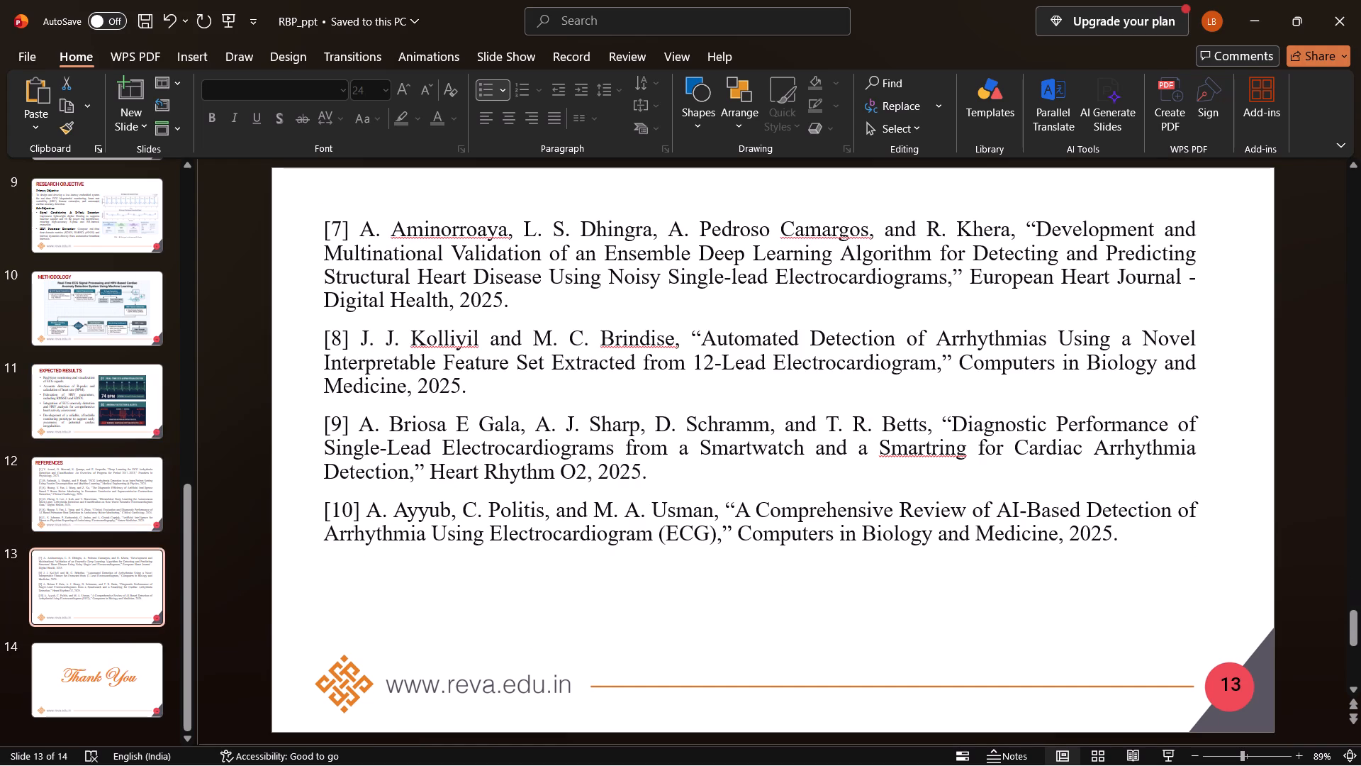
Review the slides backwards from the first References slide through Expected Results and Research Objective to the Comparison Table.
click(89, 484)
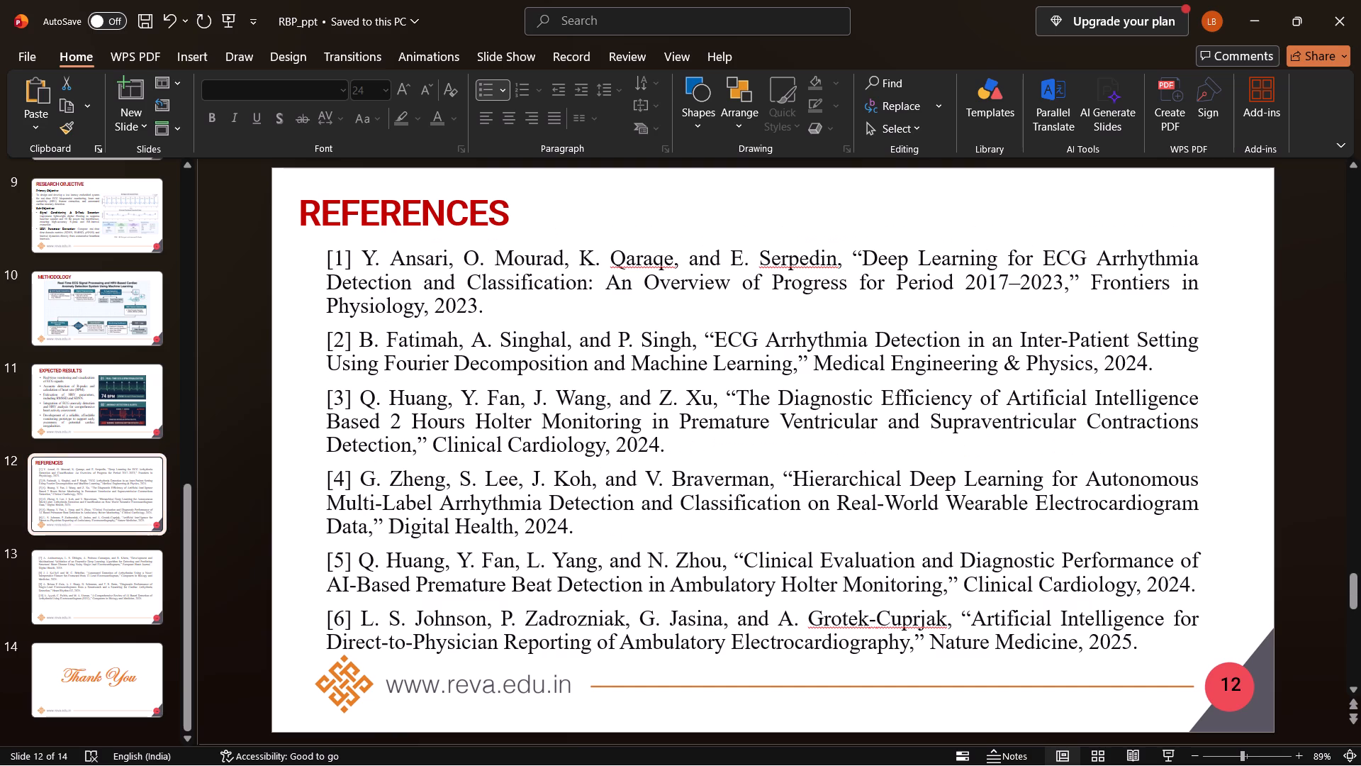
click(69, 383)
click(67, 323)
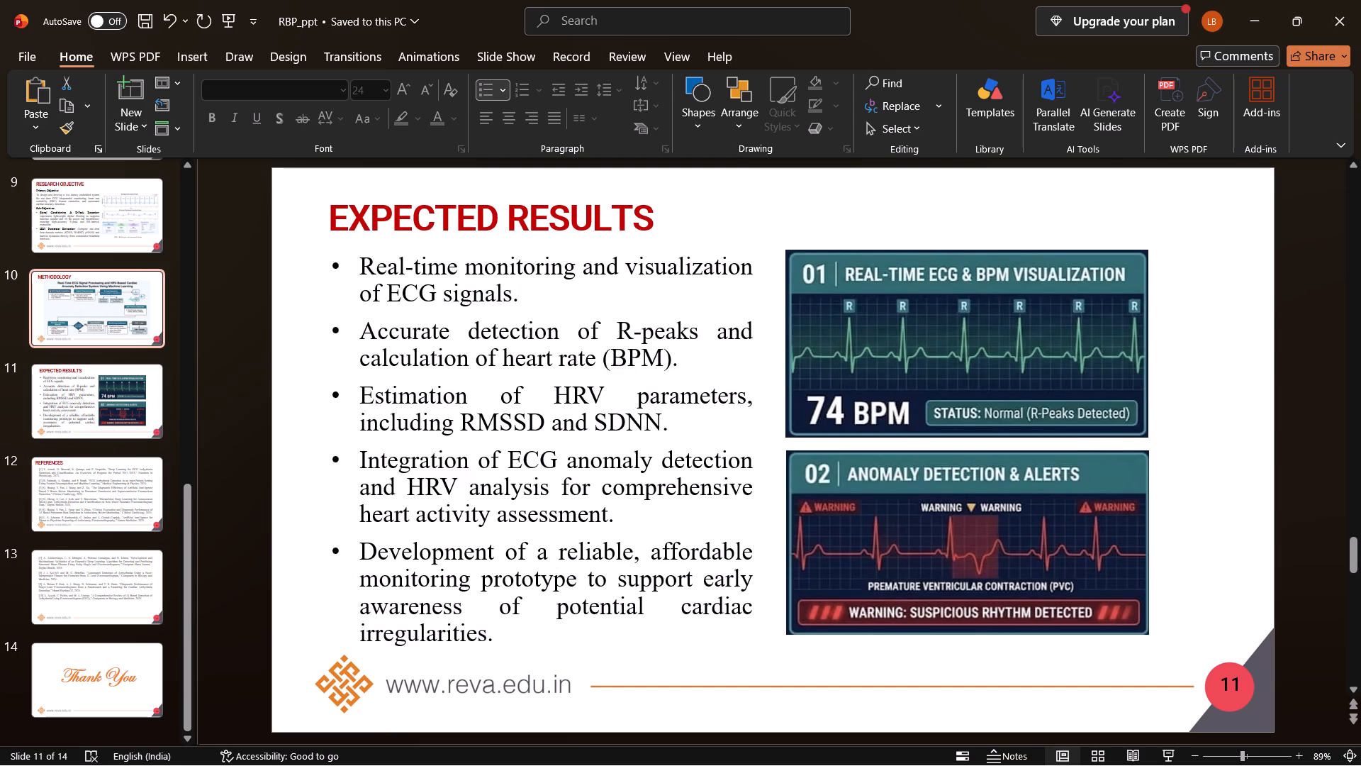
click(94, 228)
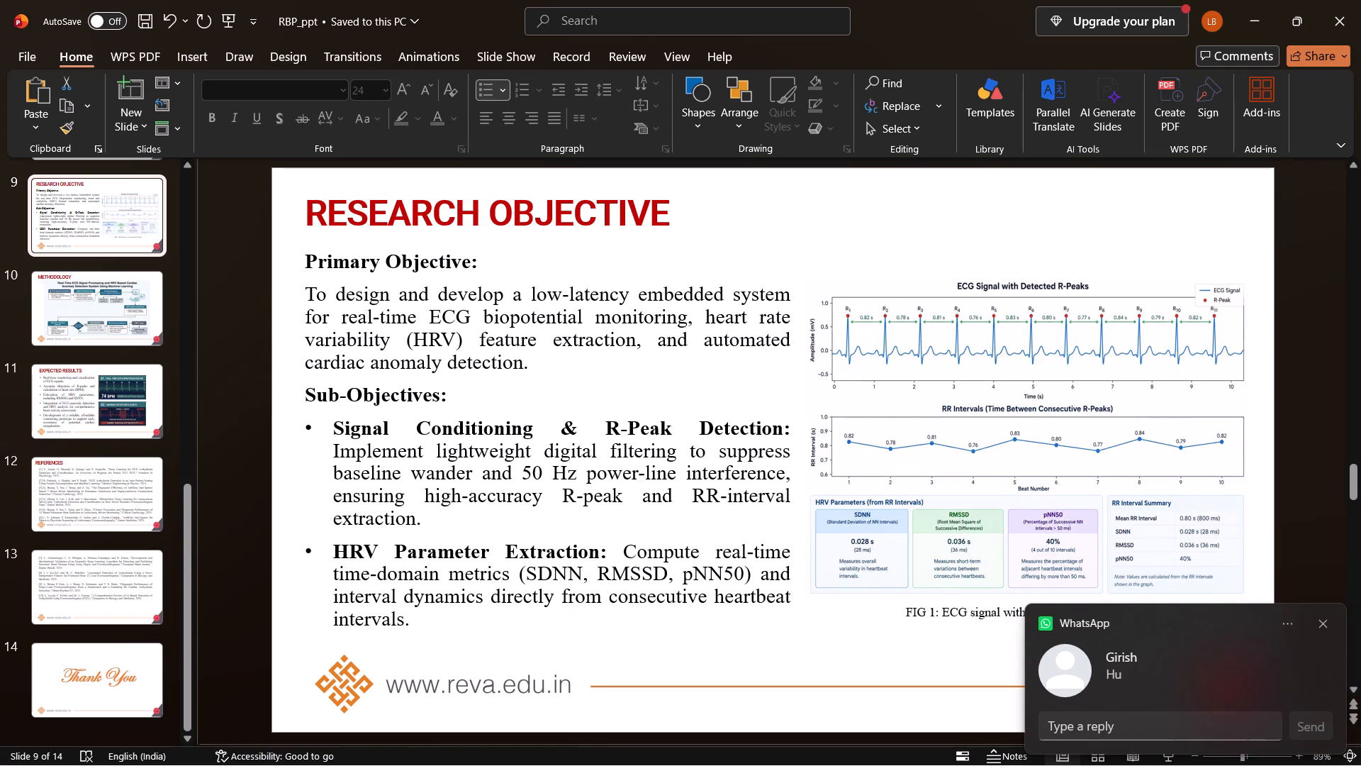
scroll(101, 233, up, 1)
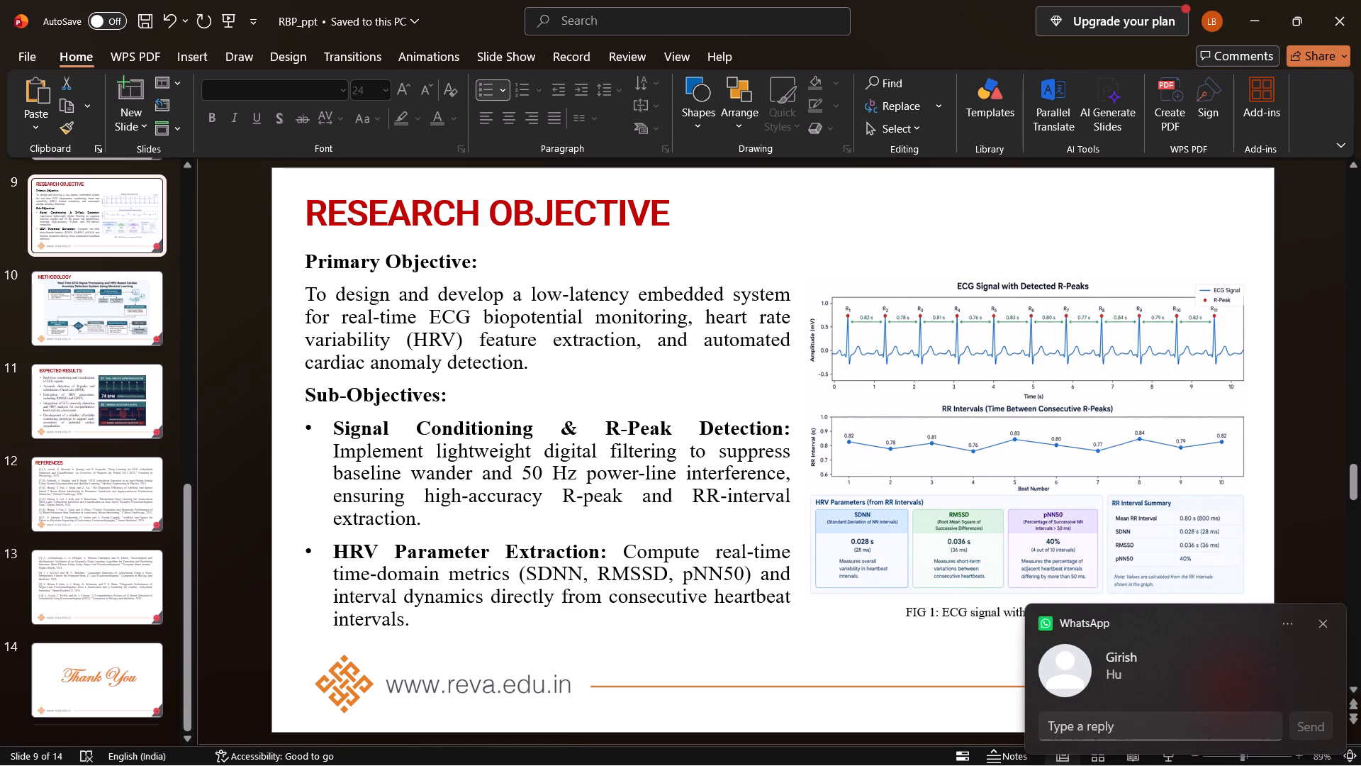
scroll(101, 233, up, 1)
click(101, 233)
scroll(101, 233, up, 1)
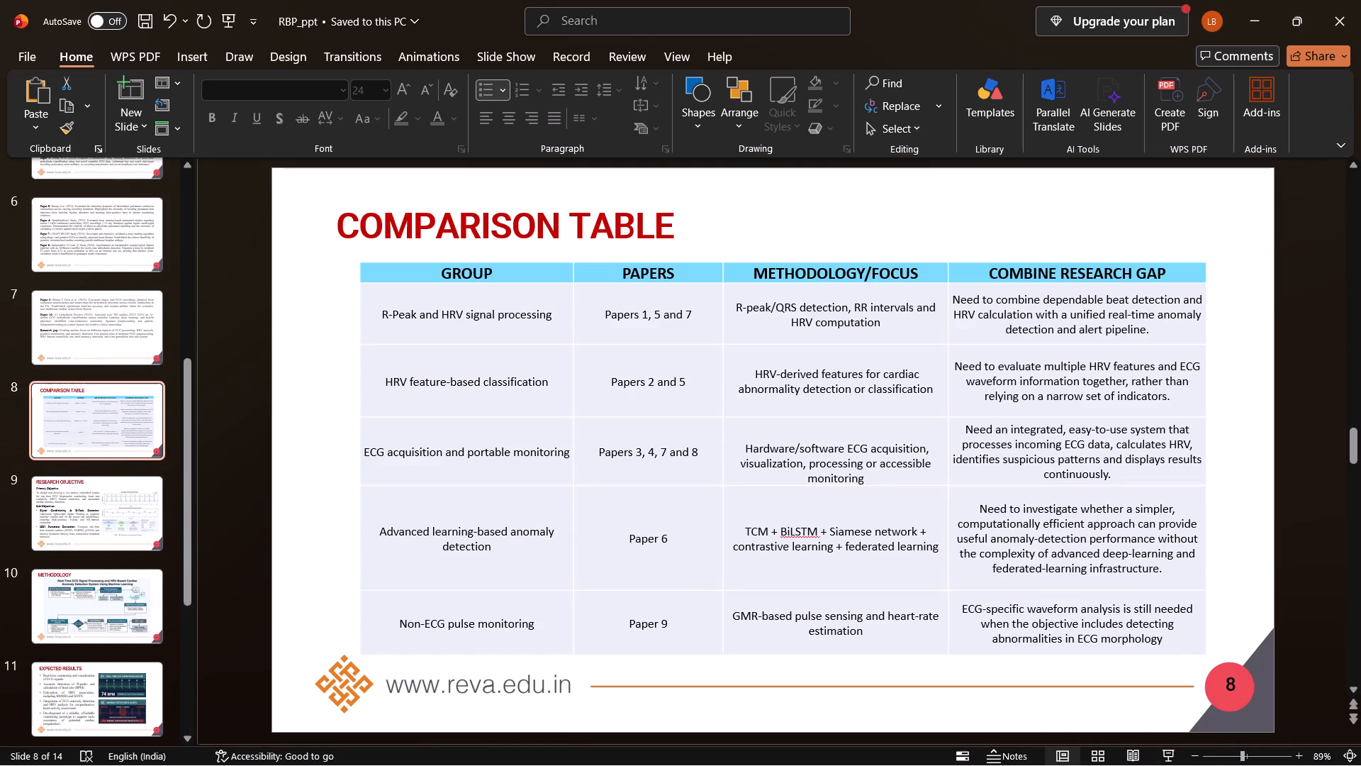
Narrow the Group column of the comparison table, and shift the Papers–Methodology/Focus border to narrow Papers and widen Methodology/Focus.
drag(573, 276, 546, 276)
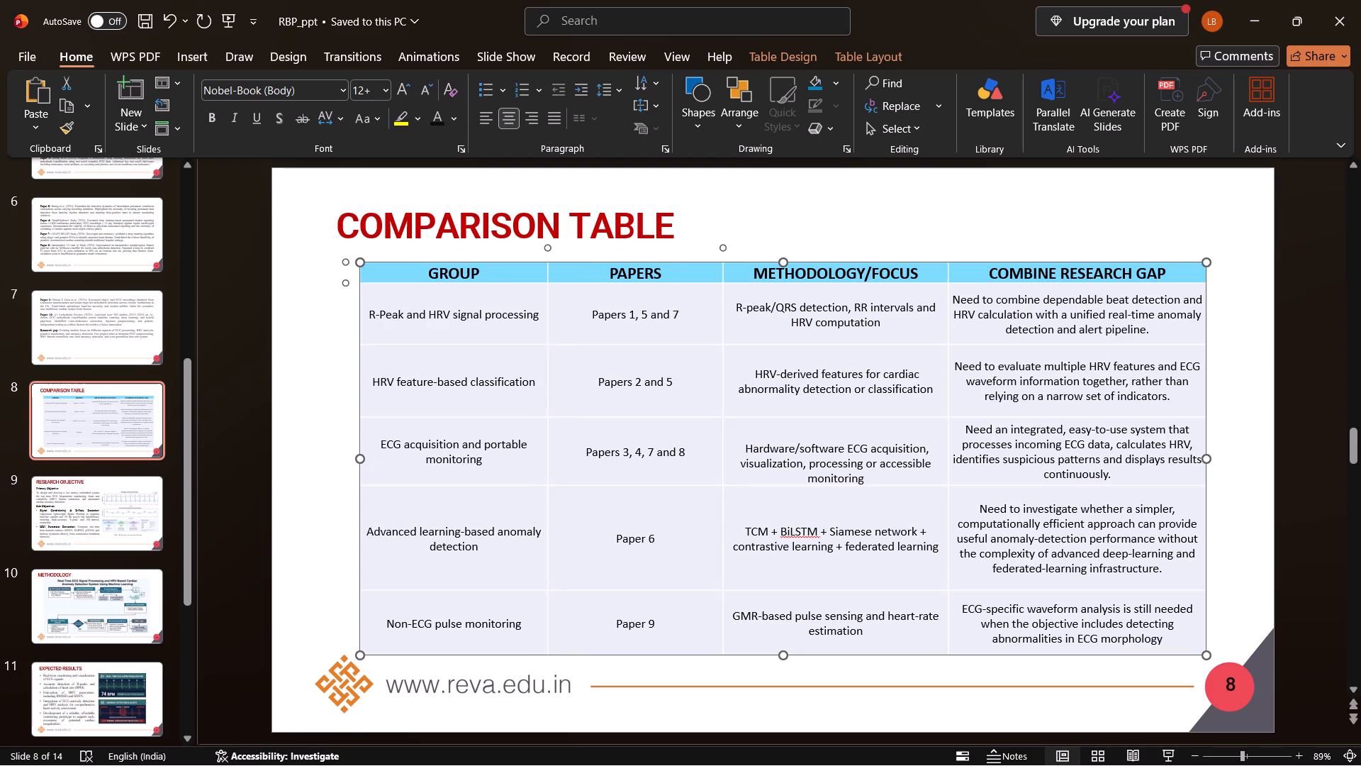
drag(547, 273, 527, 273)
drag(527, 273, 527, 272)
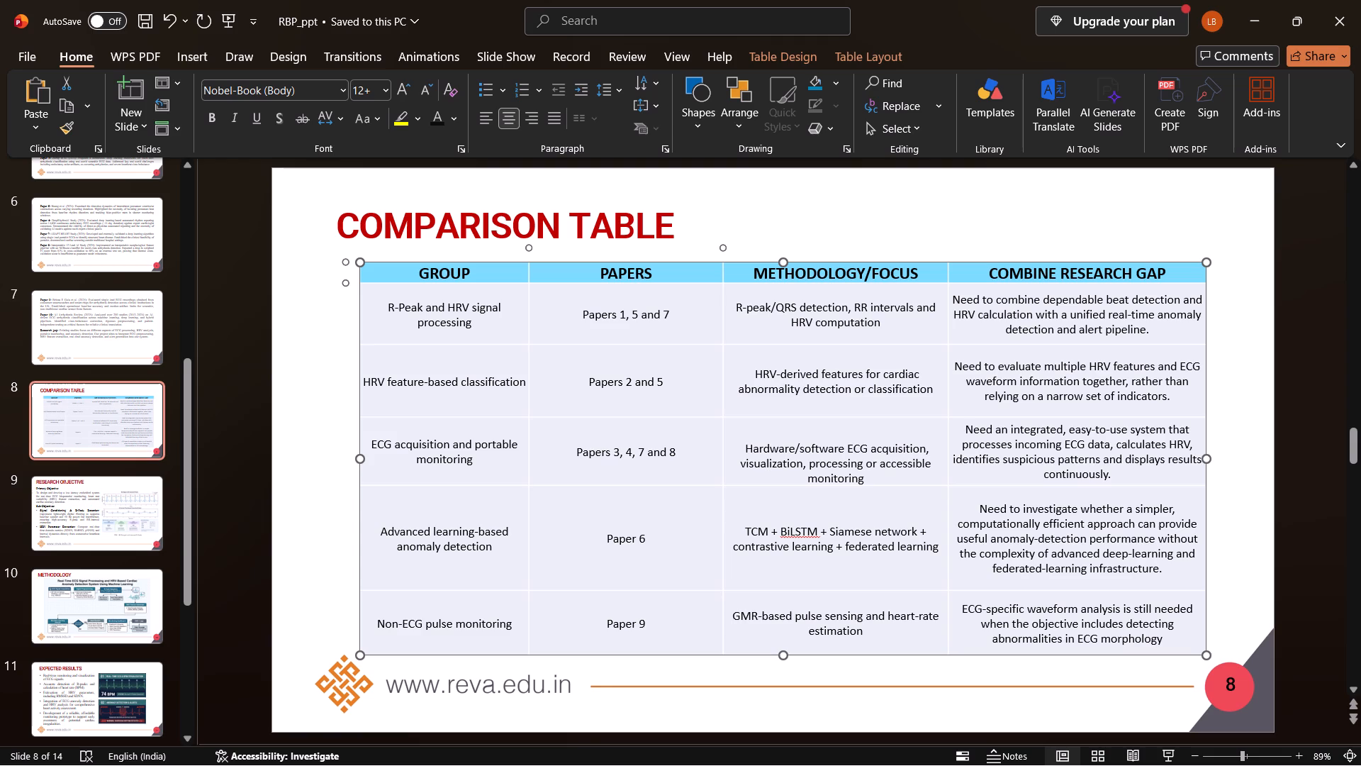
drag(722, 272, 690, 272)
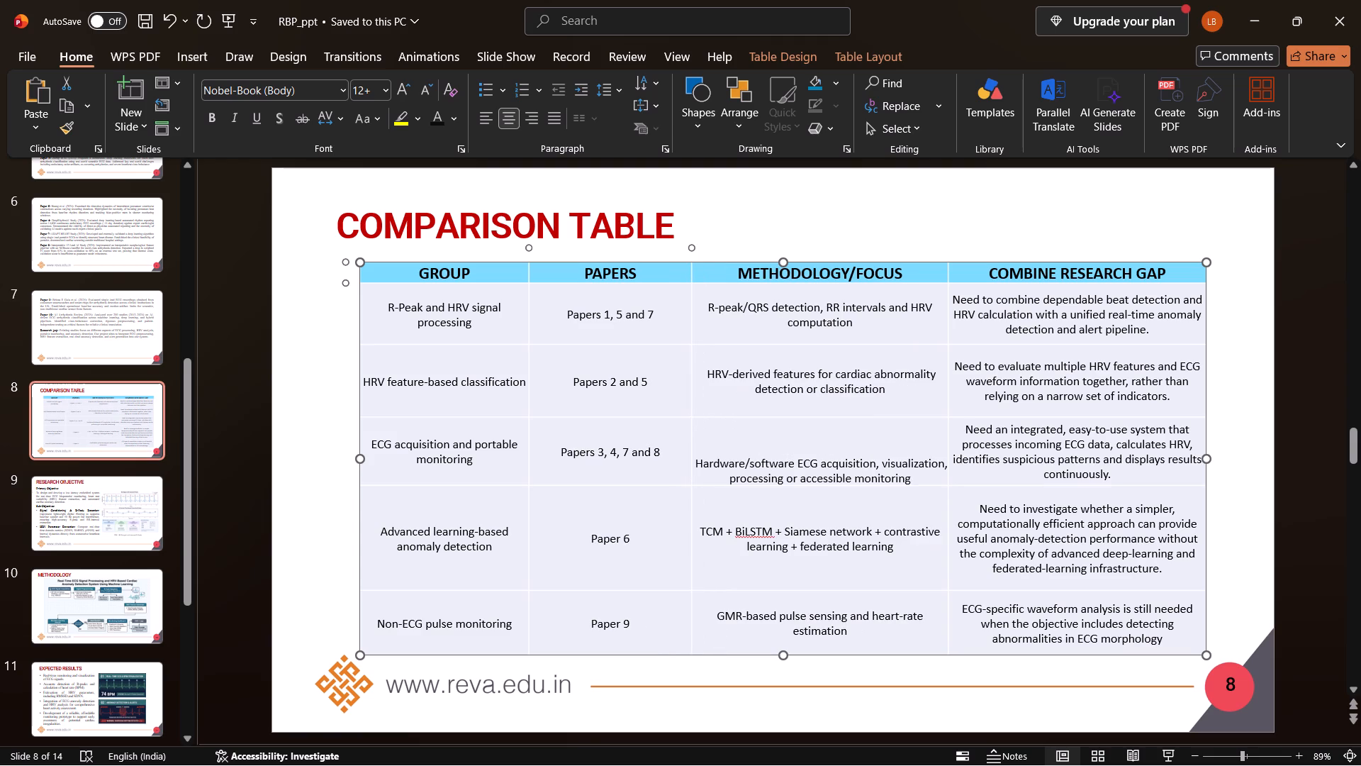
On the Comparison Table slide, narrow the Papers column slightly and widen the Combine Research Gap column.
drag(690, 272, 671, 275)
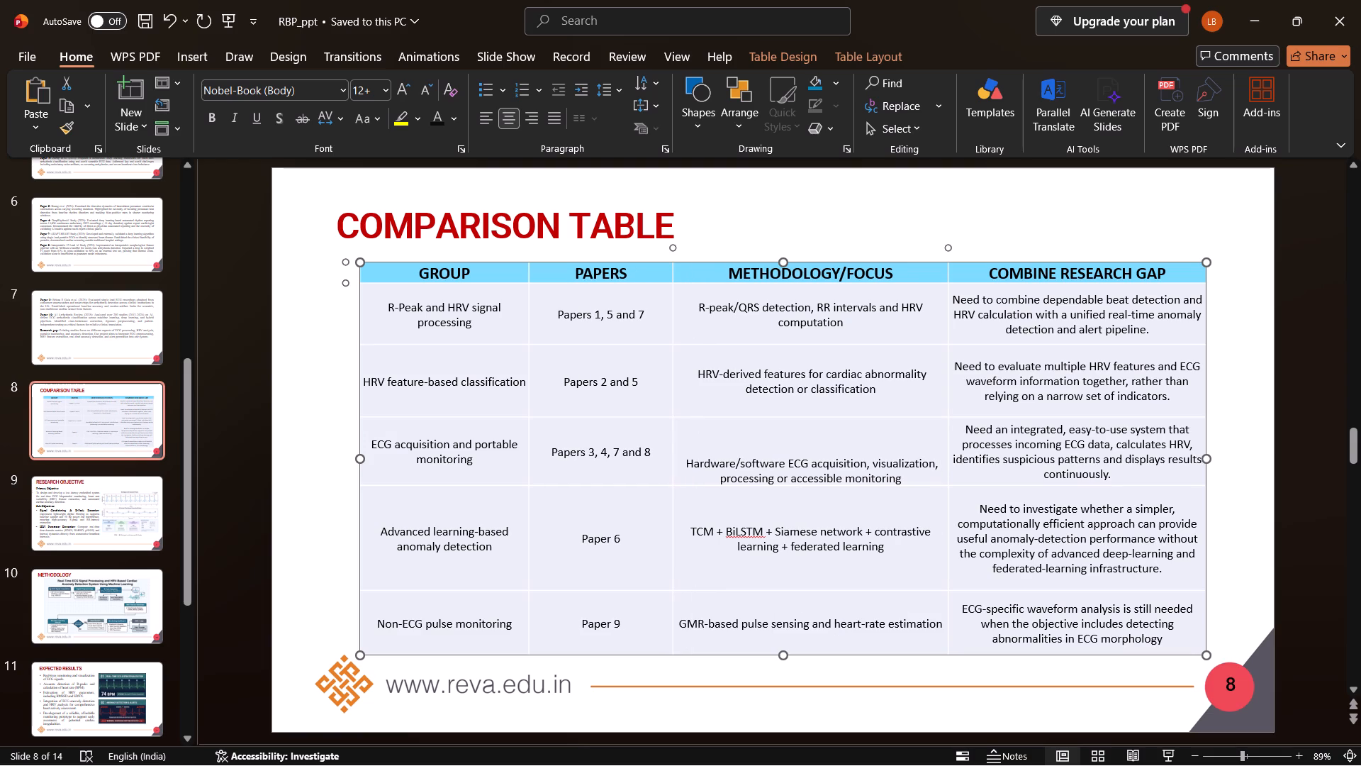
drag(947, 276, 927, 276)
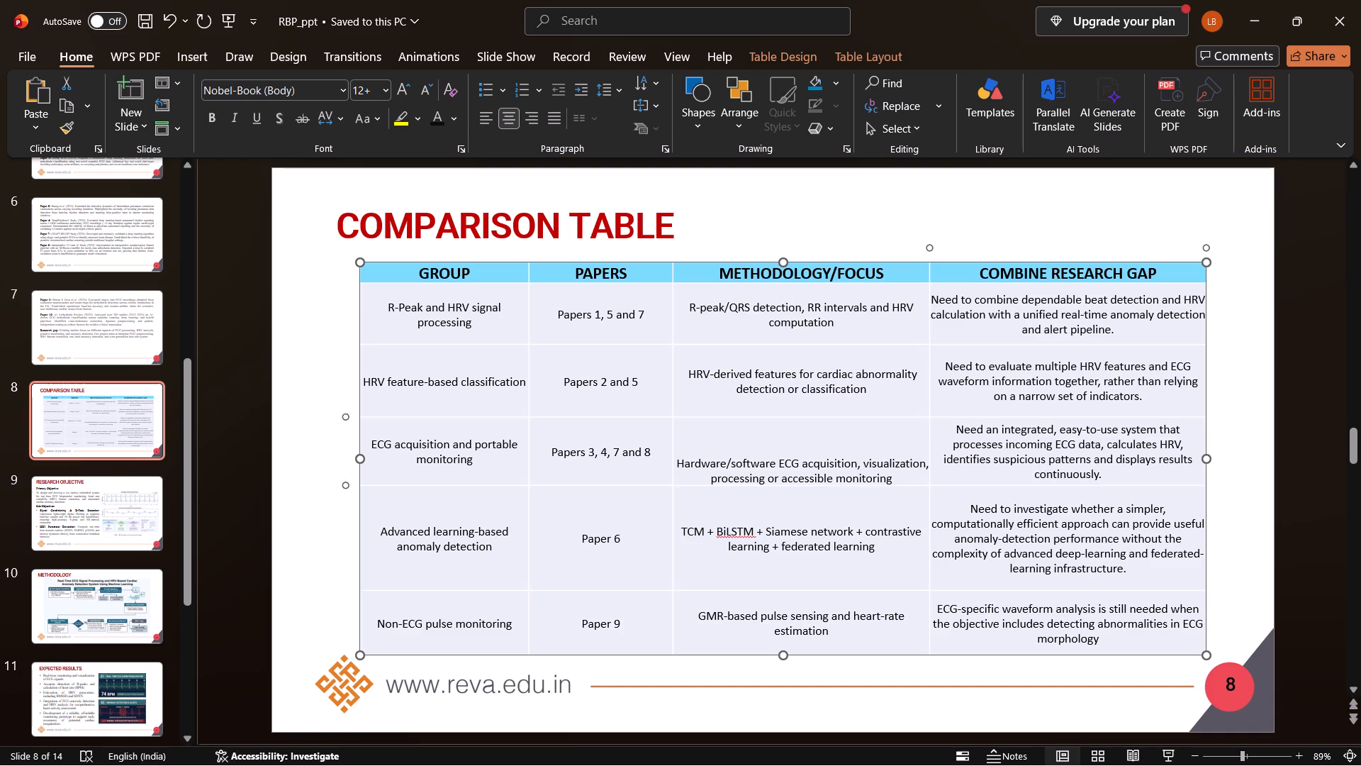
Extend the comparison table slightly on its right side and shift a little more width from Methodology/Focus to Combine Research Gap.
drag(1206, 460, 1219, 460)
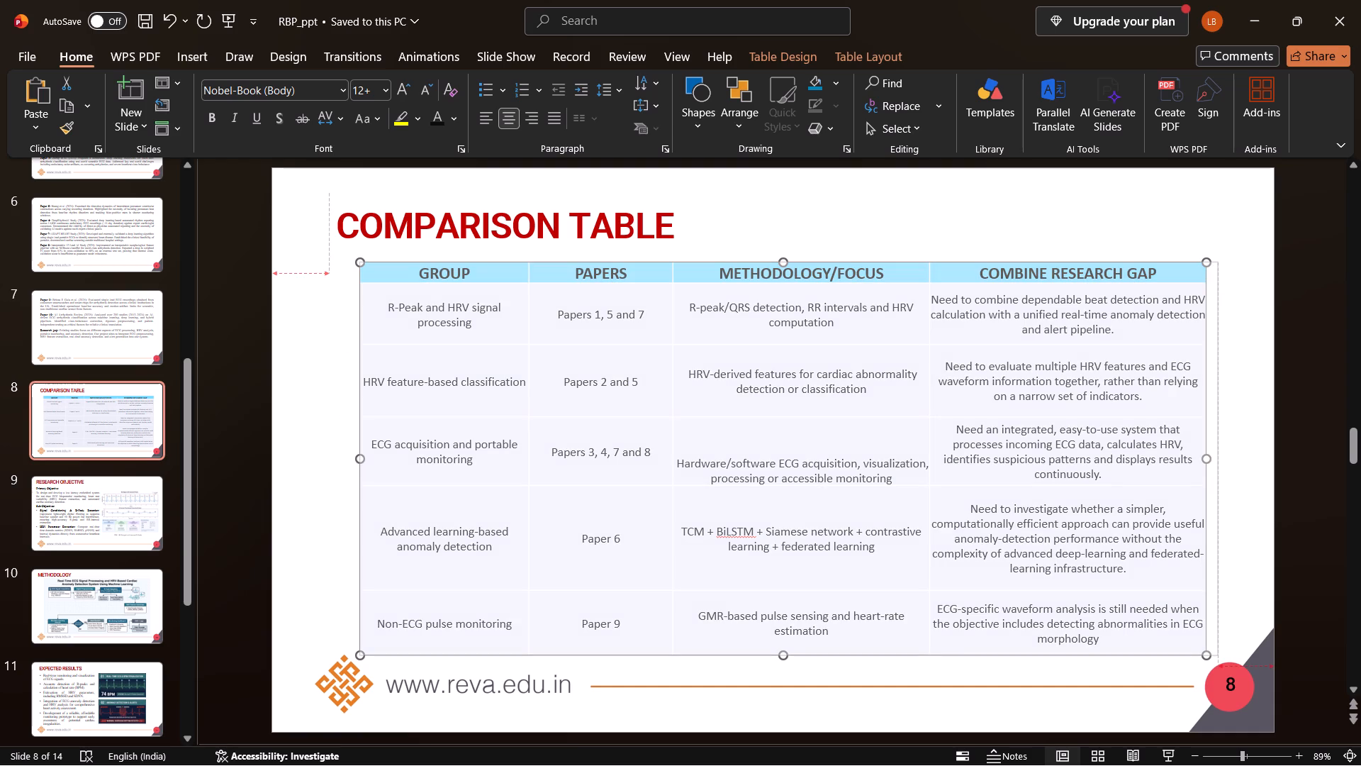
drag(1219, 460, 1224, 457)
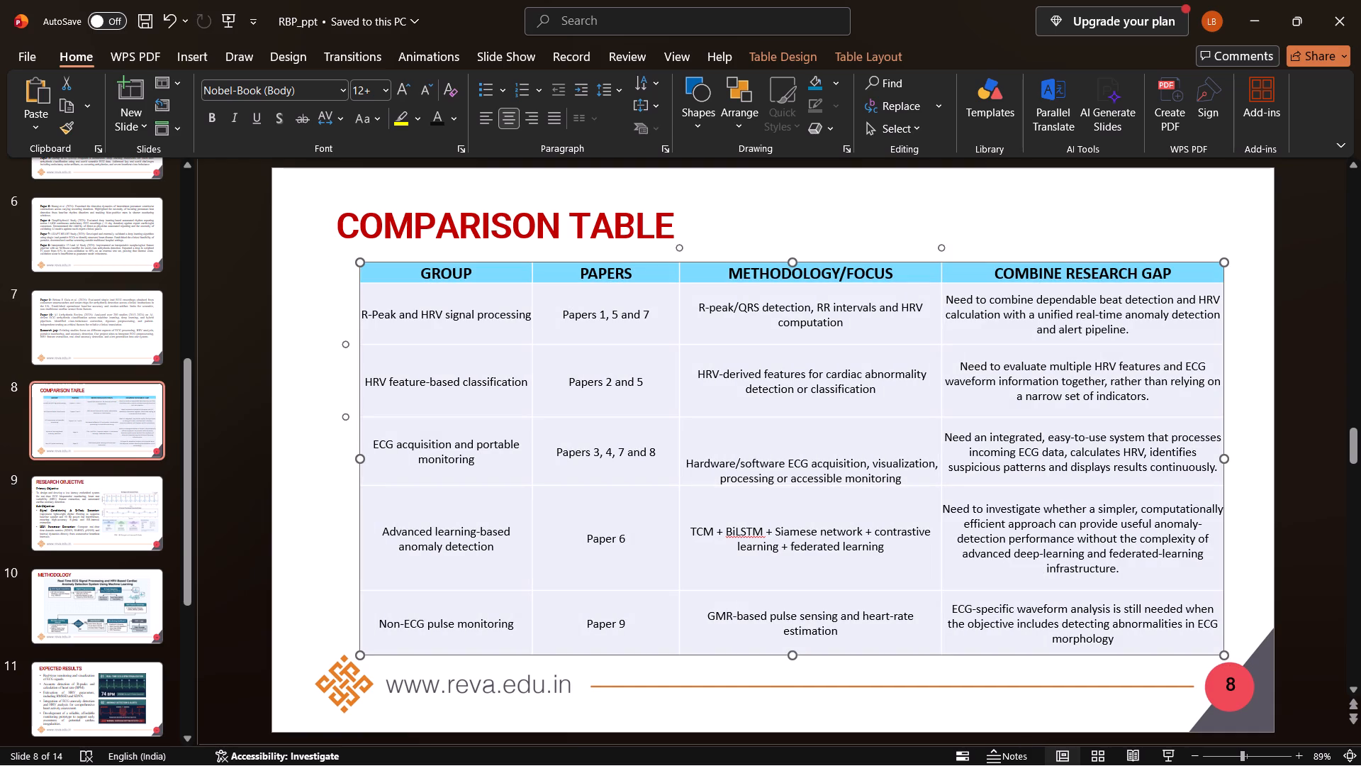
drag(941, 274, 934, 275)
drag(934, 275, 933, 275)
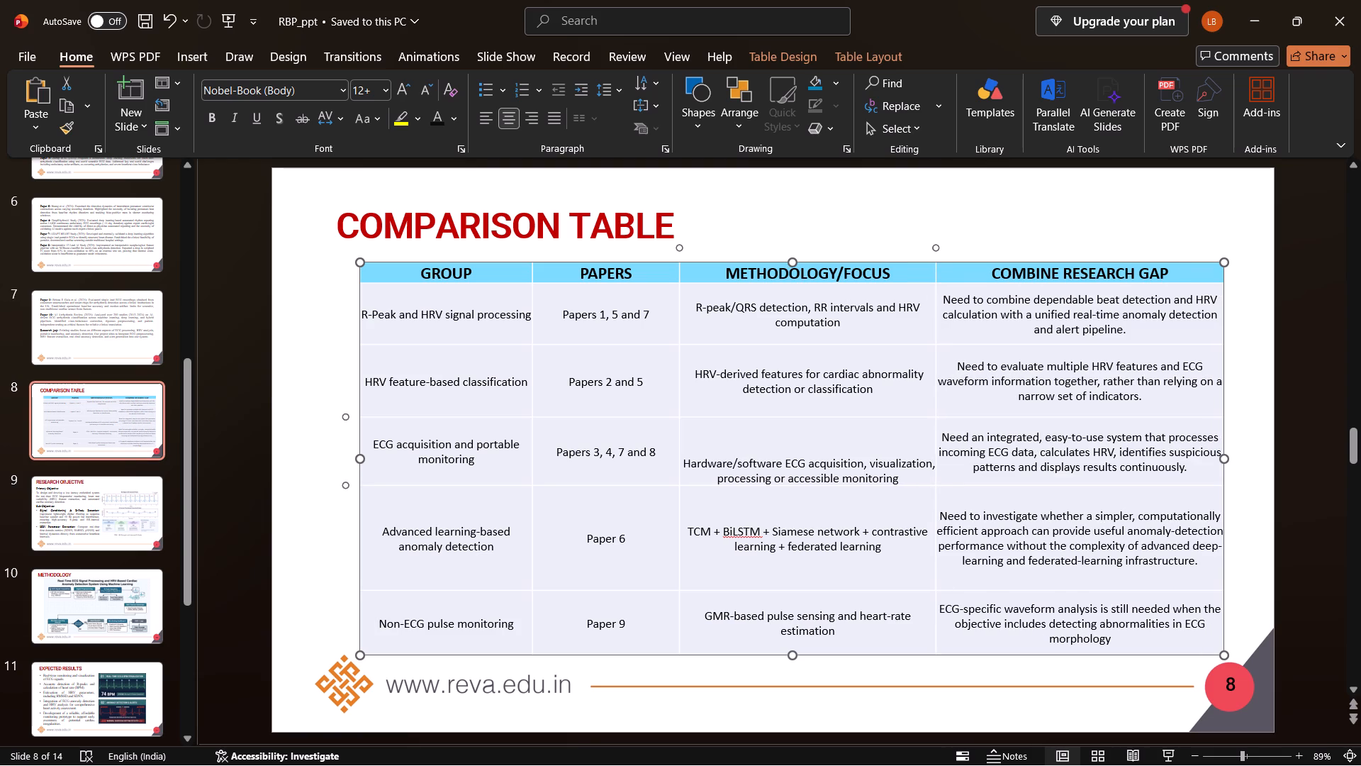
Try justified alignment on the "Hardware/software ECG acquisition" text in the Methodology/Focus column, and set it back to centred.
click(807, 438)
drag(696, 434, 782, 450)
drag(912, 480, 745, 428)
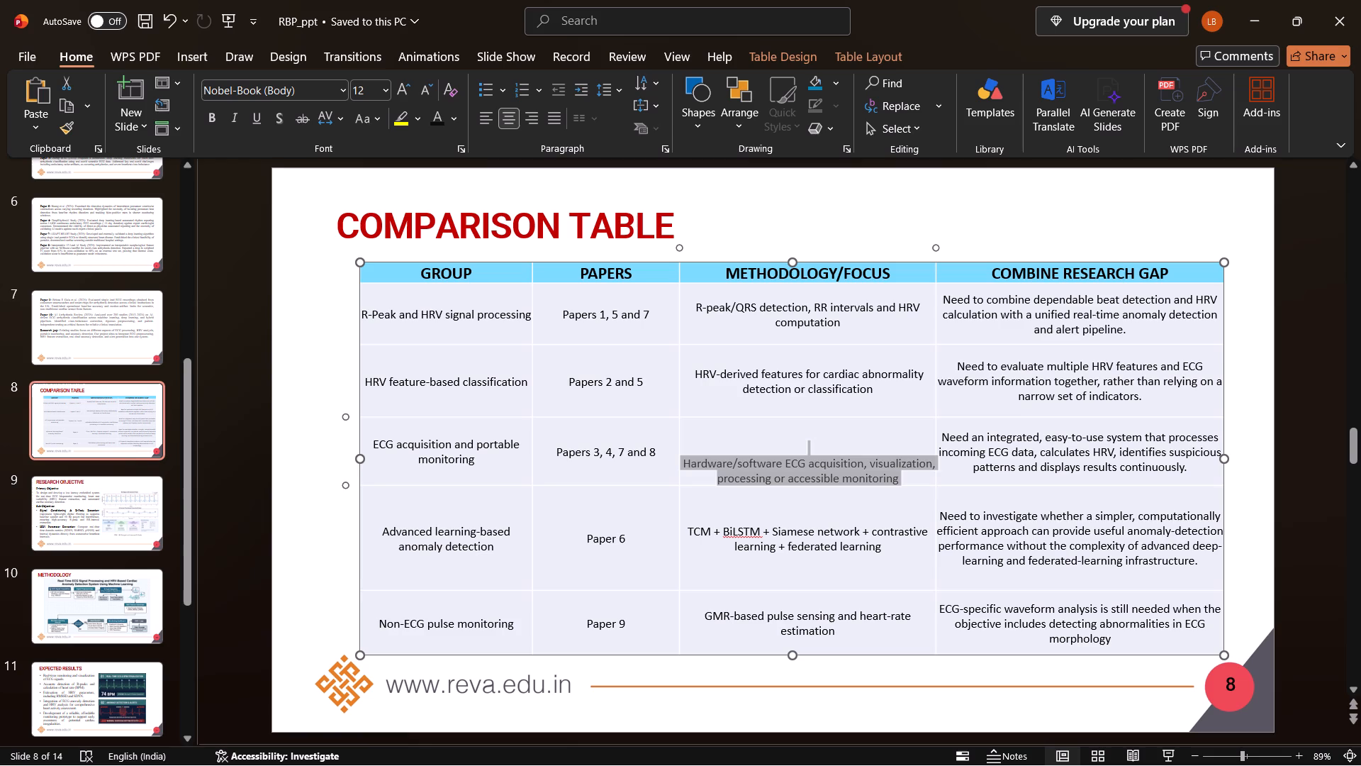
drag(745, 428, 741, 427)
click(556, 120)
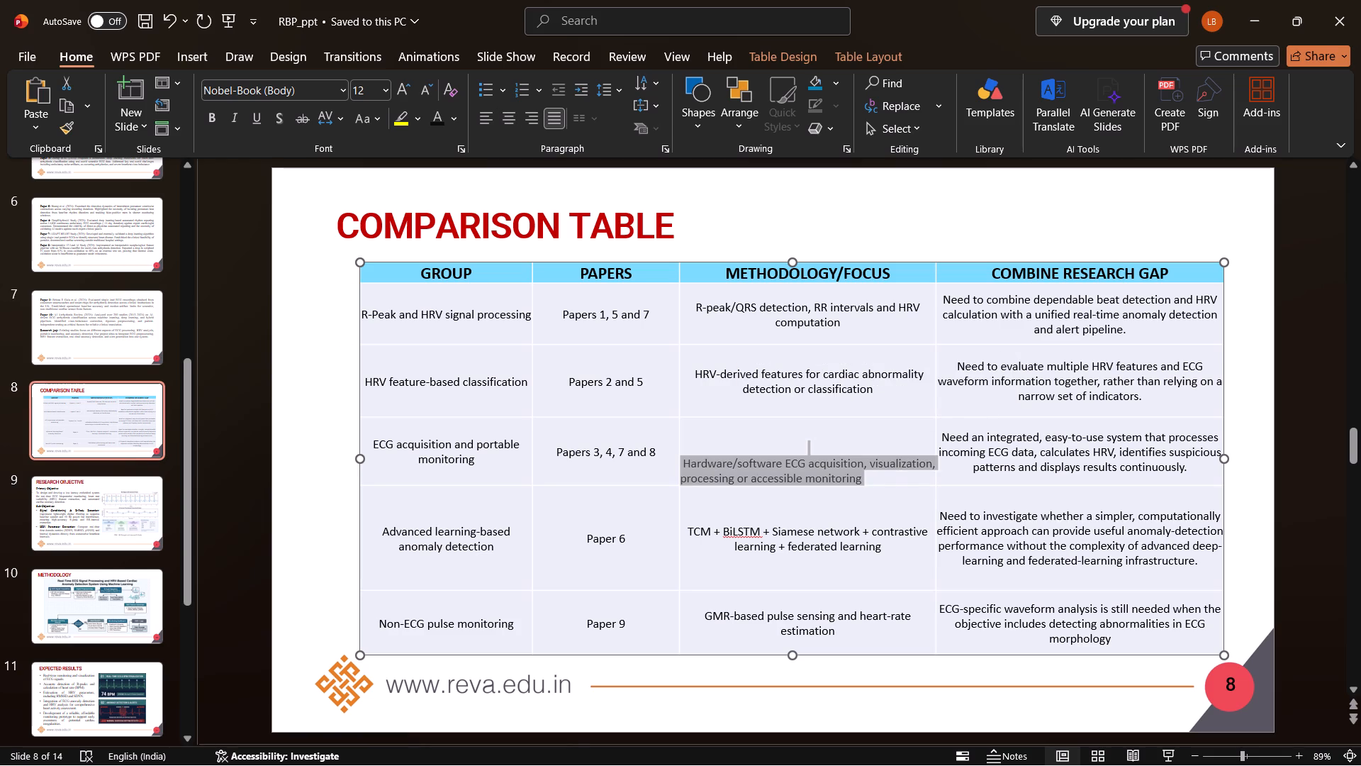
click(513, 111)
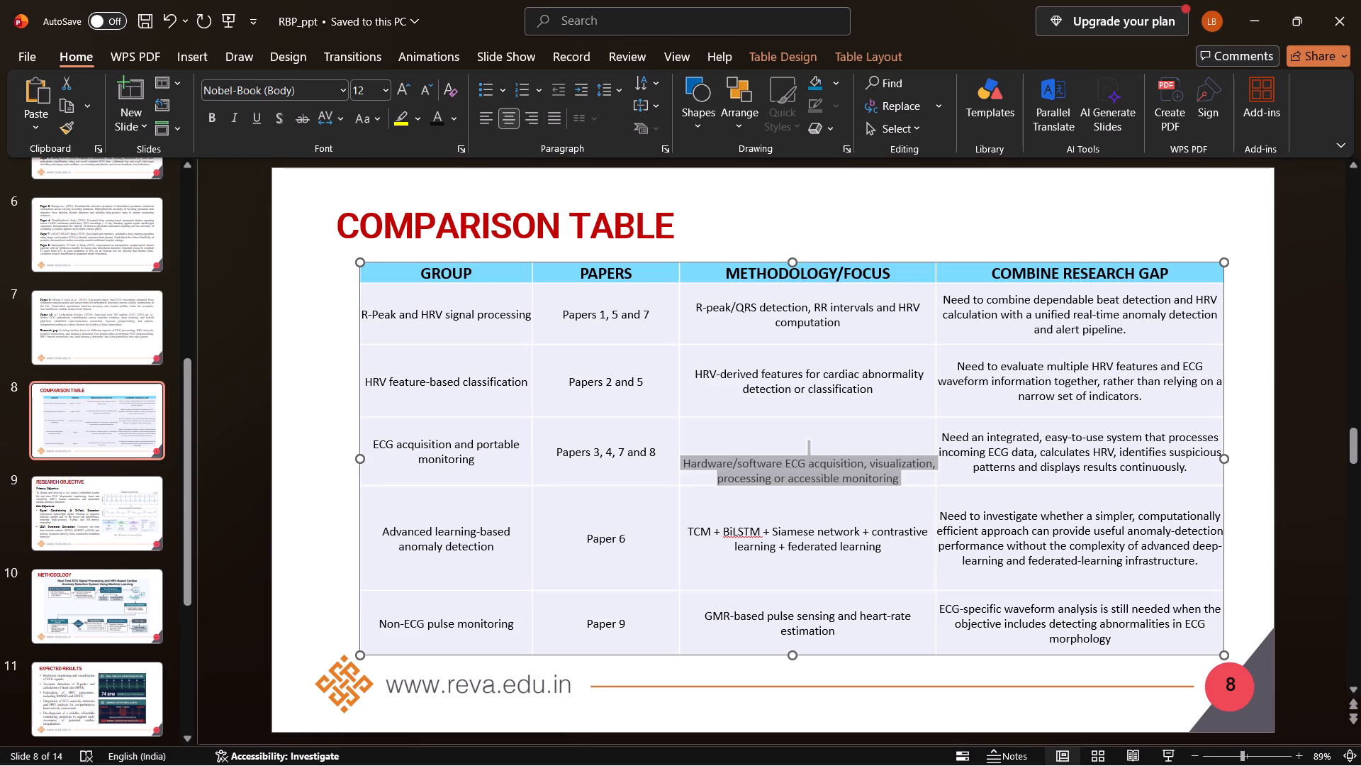
Remove the blank space in front of "Hardware/software ECG acquisition" in the Methodology/Focus column.
click(836, 425)
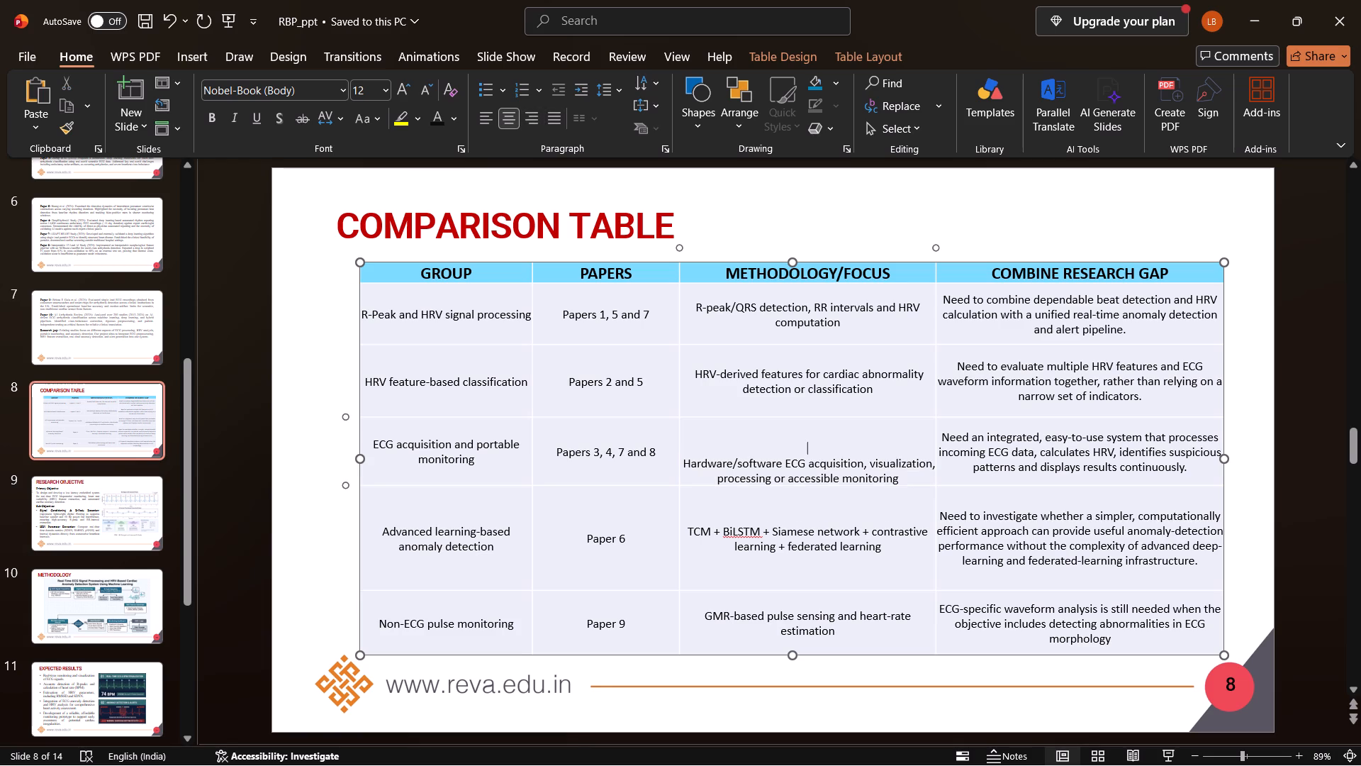
key(BackSpace)
key(BackSpace)
key(Down)
key(Left)
key(Left)
key(Left)
key(Left)
key(Left)
key(Left)
key(Left)
key(Left)
key(Left)
key(Left)
key(Left)
key(Left)
key(Left)
key(Left)
key(Left)
key(Left)
key(Left)
key(Left)
key(Left)
key(Left)
key(Left)
key(Left)
key(BackSpace)
key(BackSpace)
key(BackSpace)
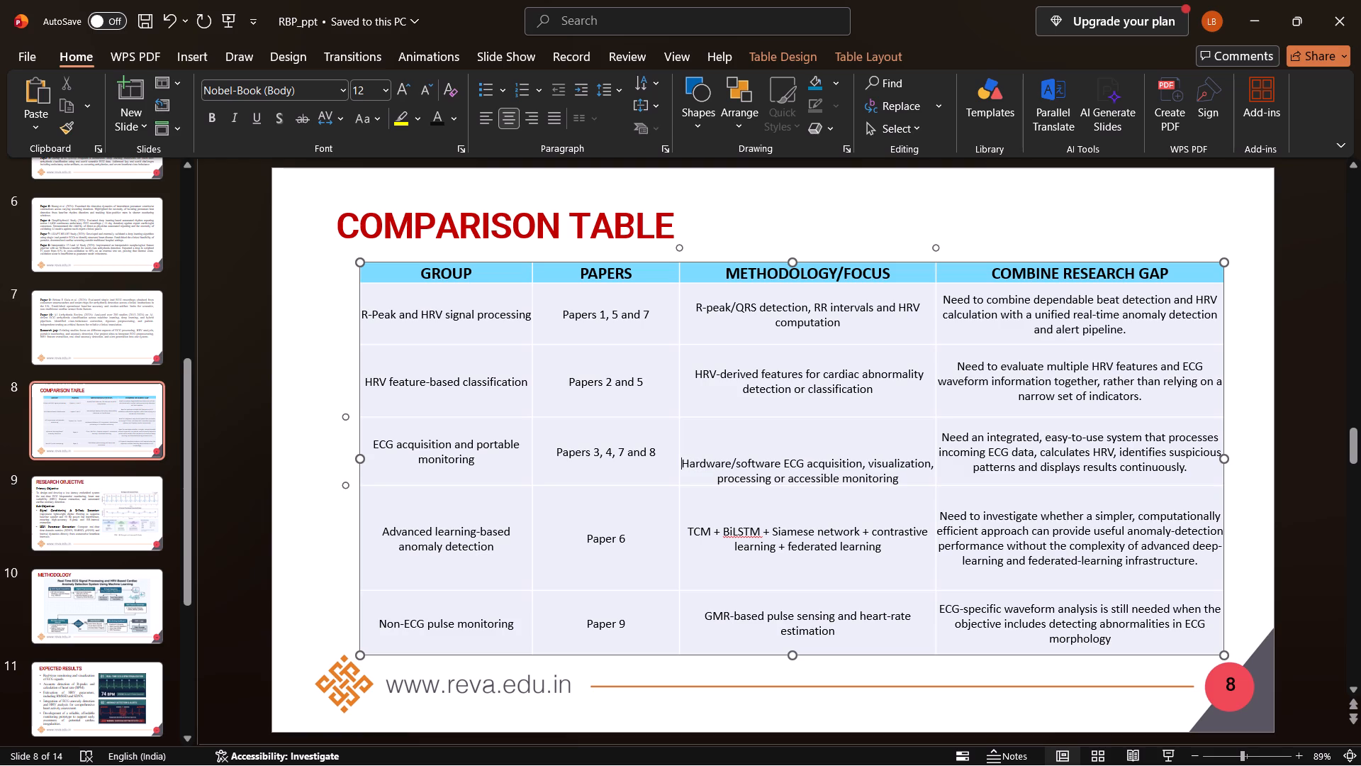
key(BackSpace)
key(BackSpace)
key(BackSpace)
Check the line spacing options for the "Hardware/software ECG acquisition" text in the Methodology/Focus column.
click(755, 580)
drag(924, 478, 761, 429)
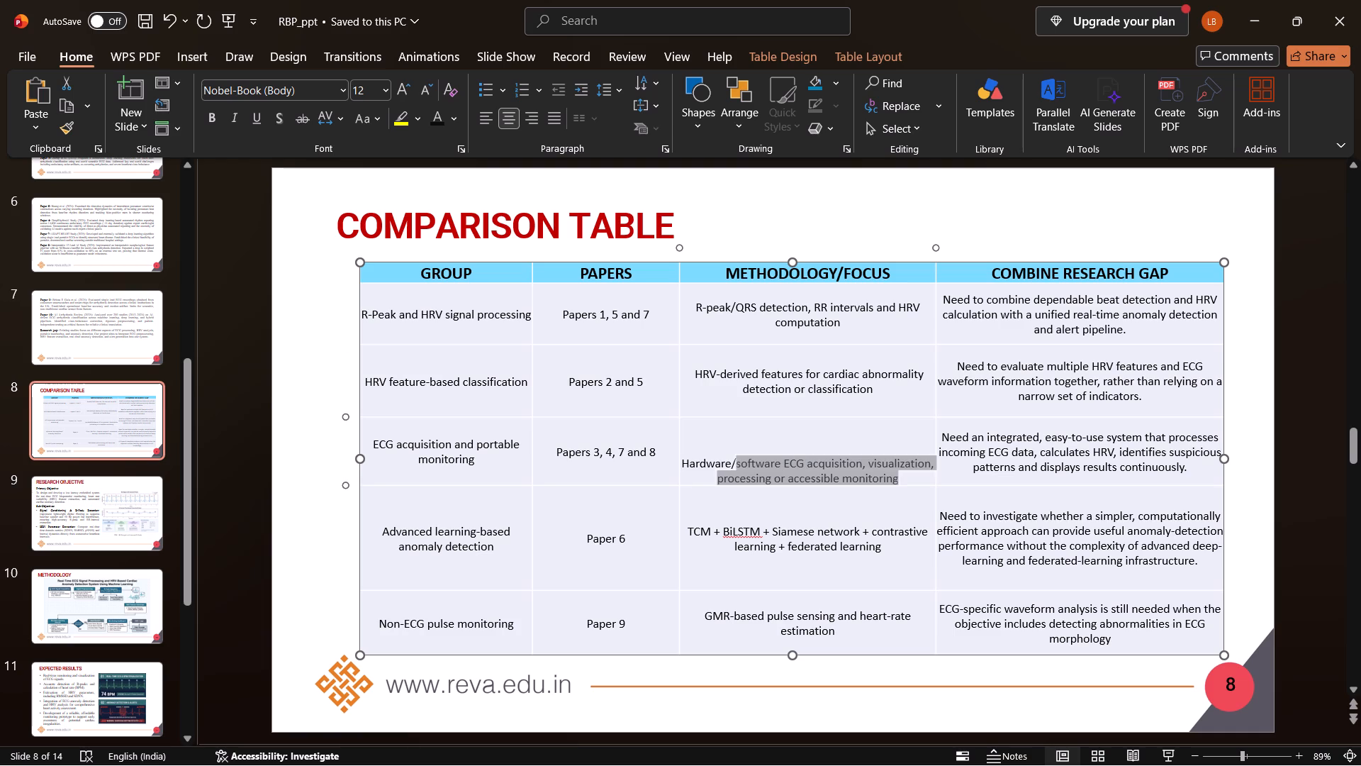
drag(761, 429, 682, 441)
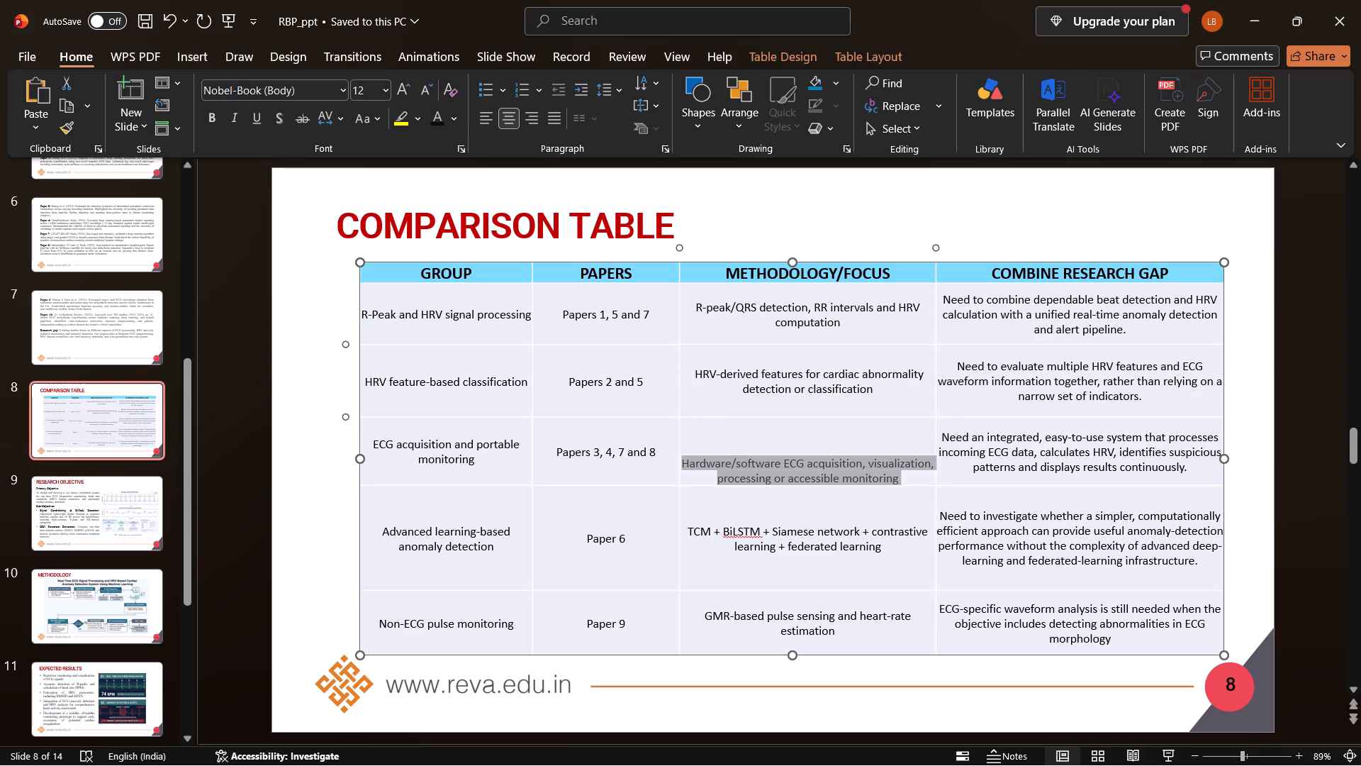
drag(695, 363, 836, 402)
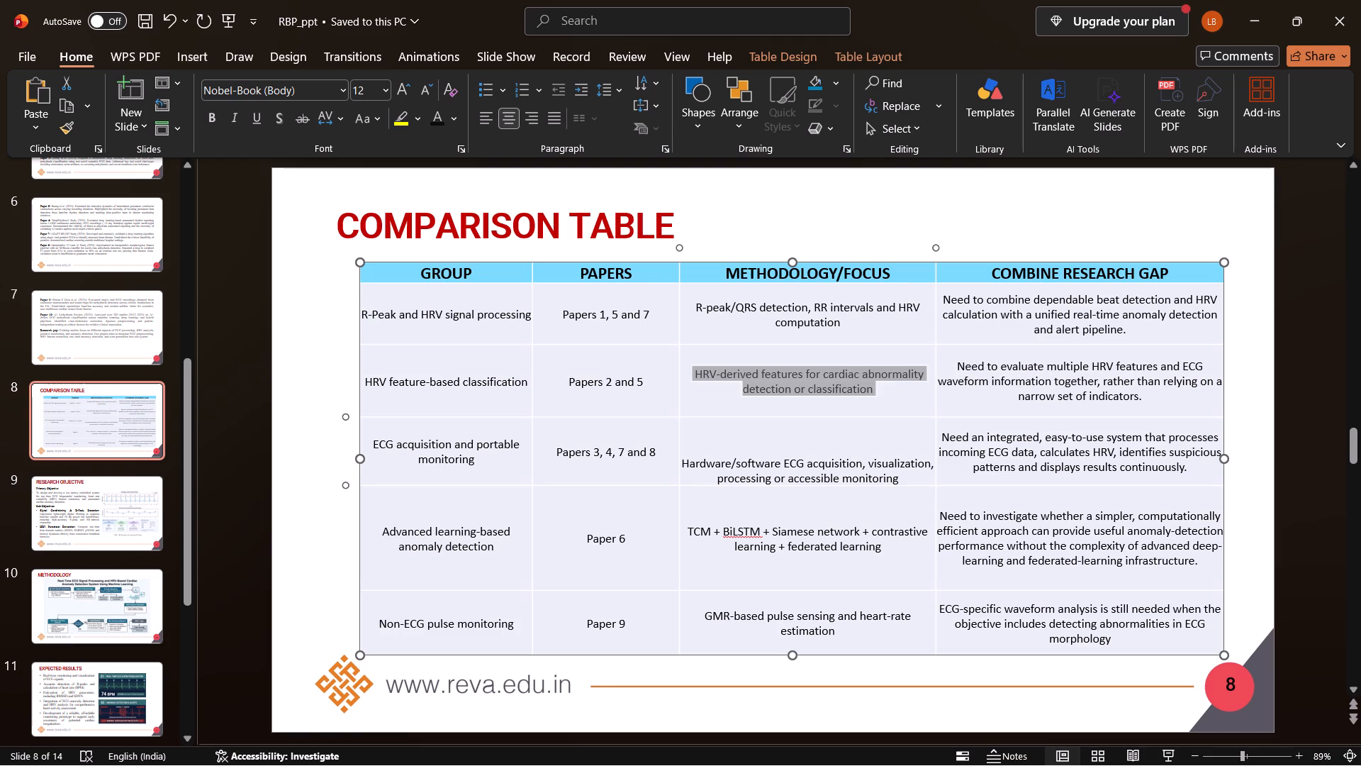
drag(859, 466, 735, 421)
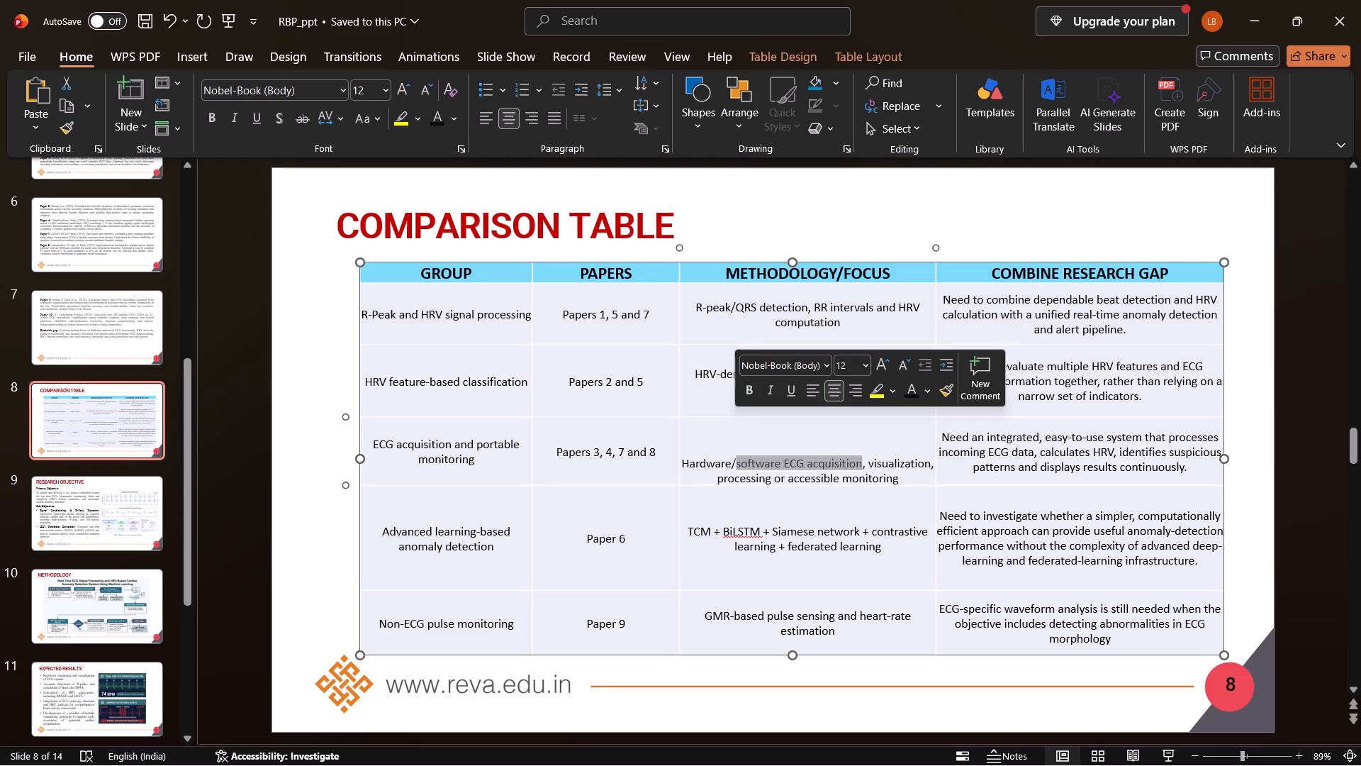
double_click(695, 436)
drag(695, 436, 697, 436)
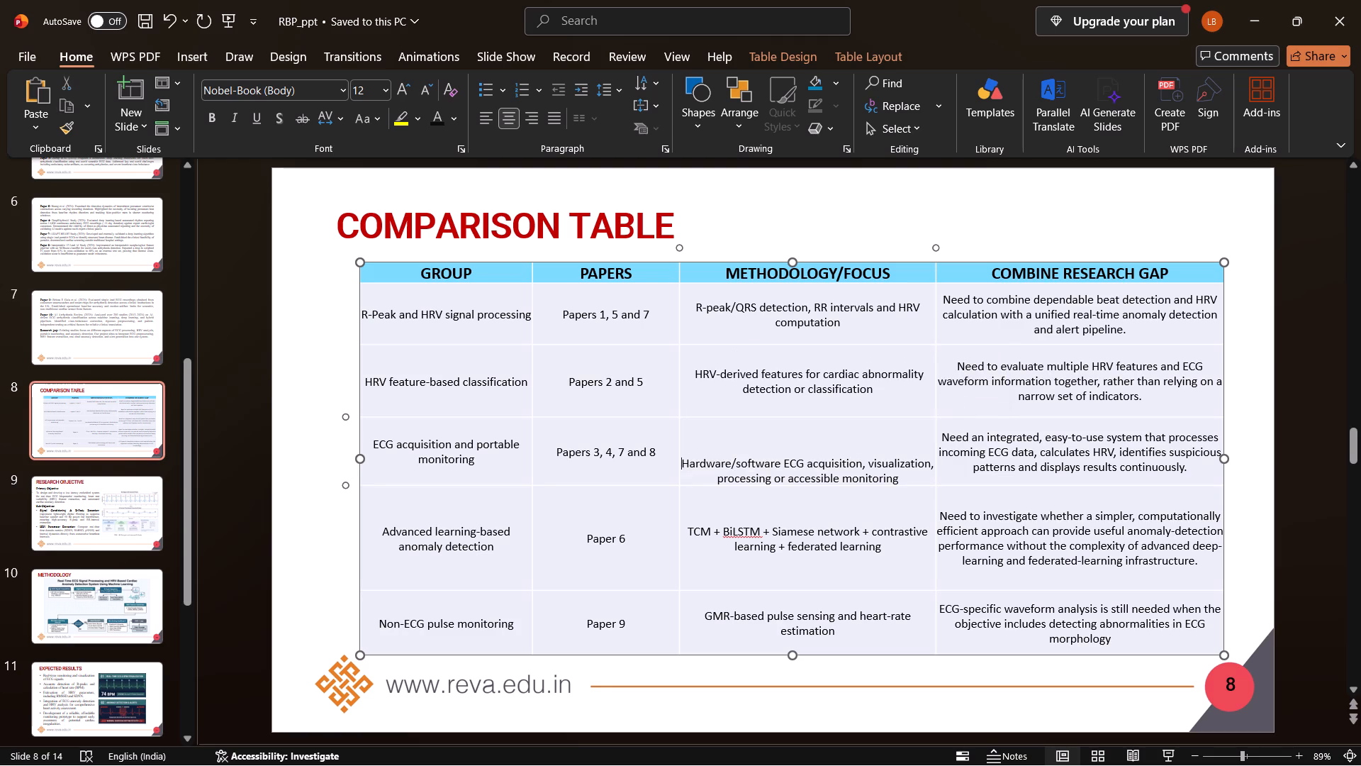
drag(697, 436, 868, 473)
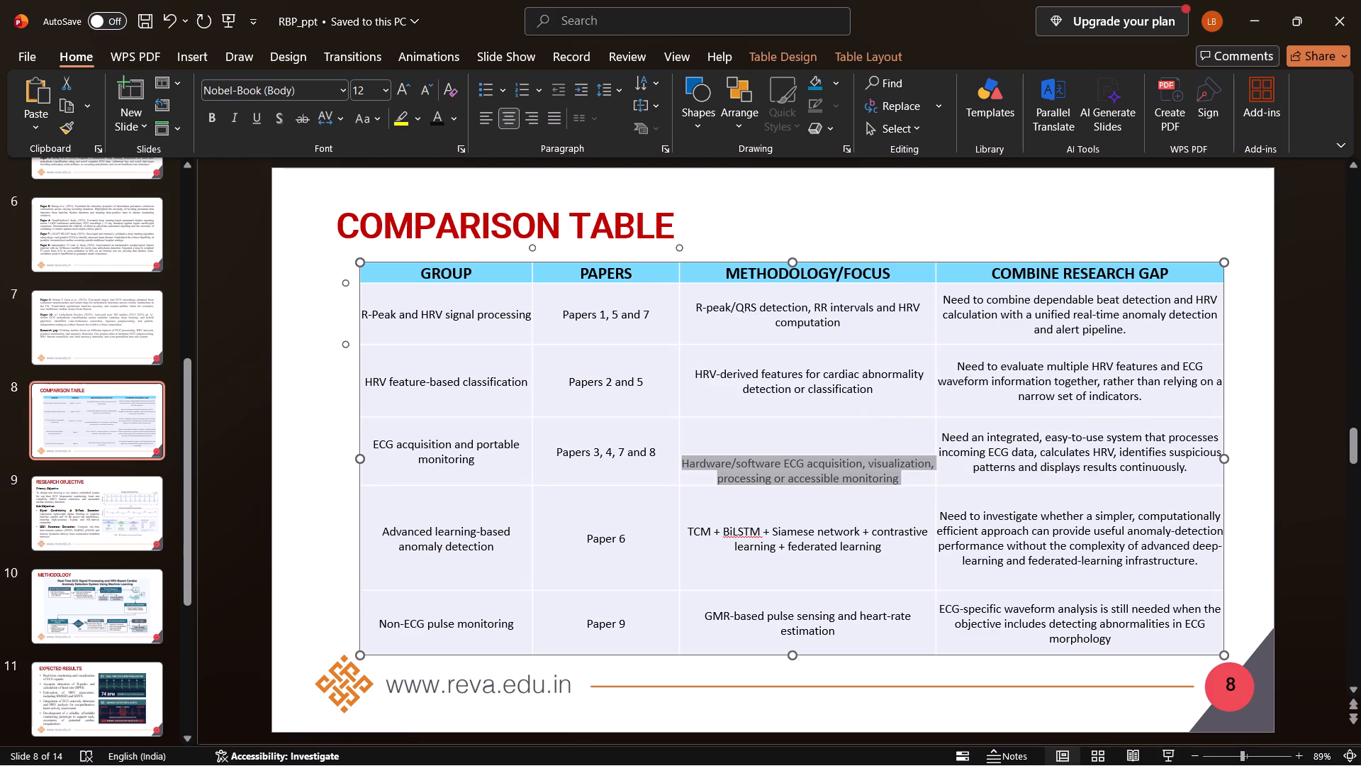
click(621, 92)
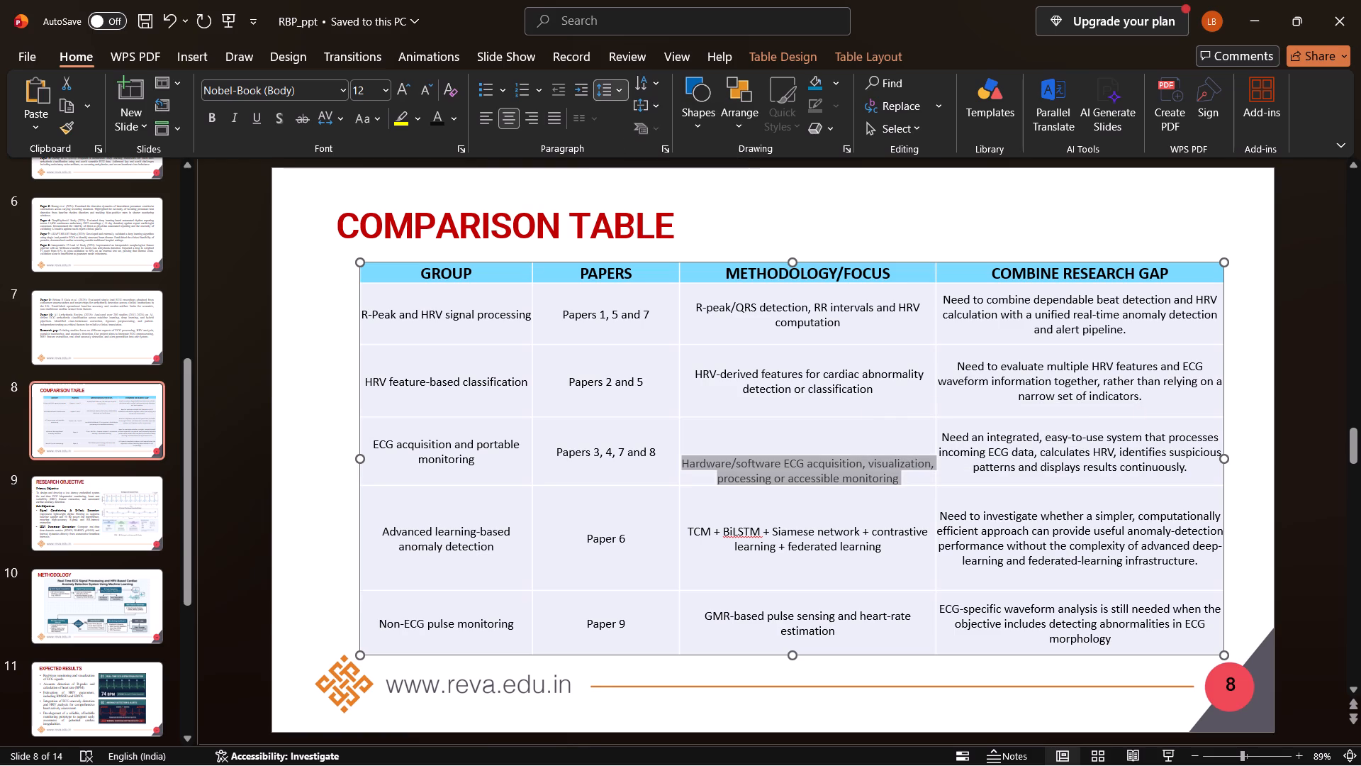
click(621, 92)
click(621, 92)
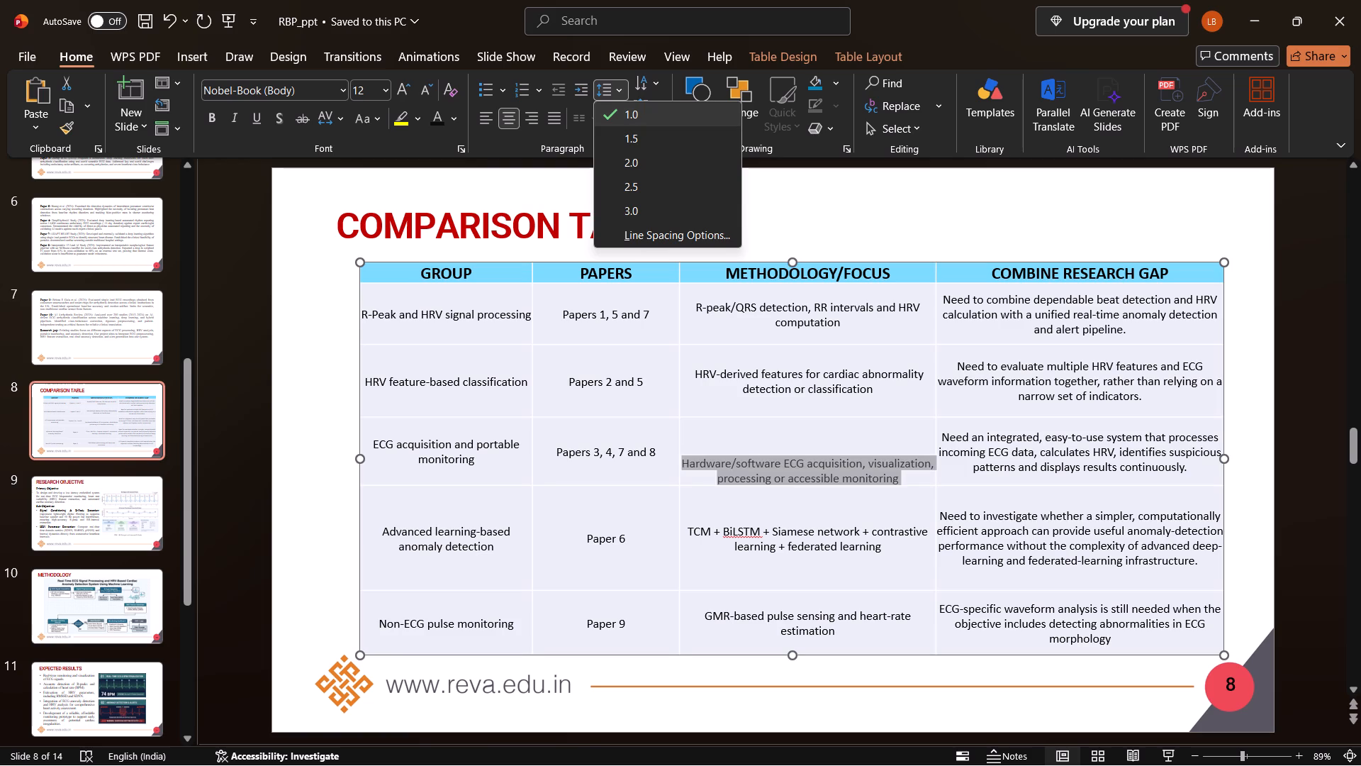
click(518, 170)
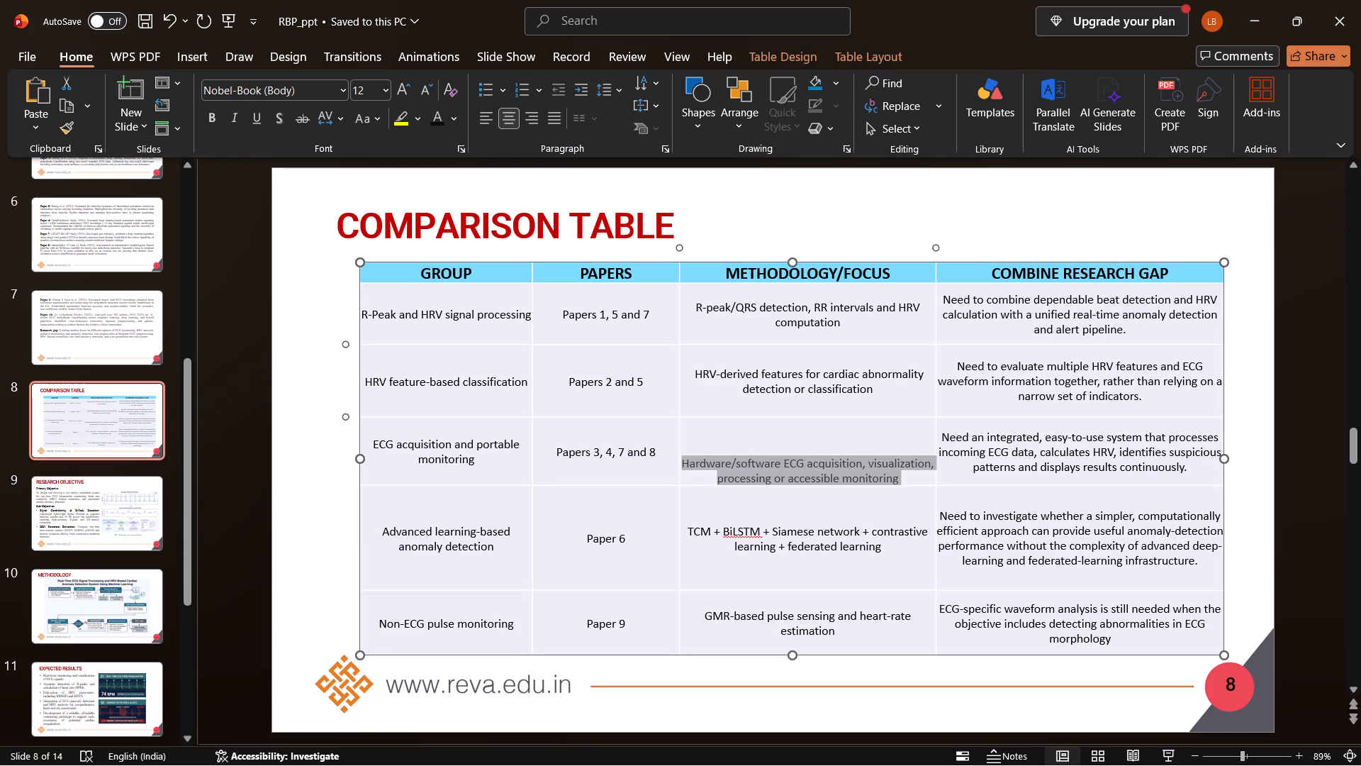
click(711, 425)
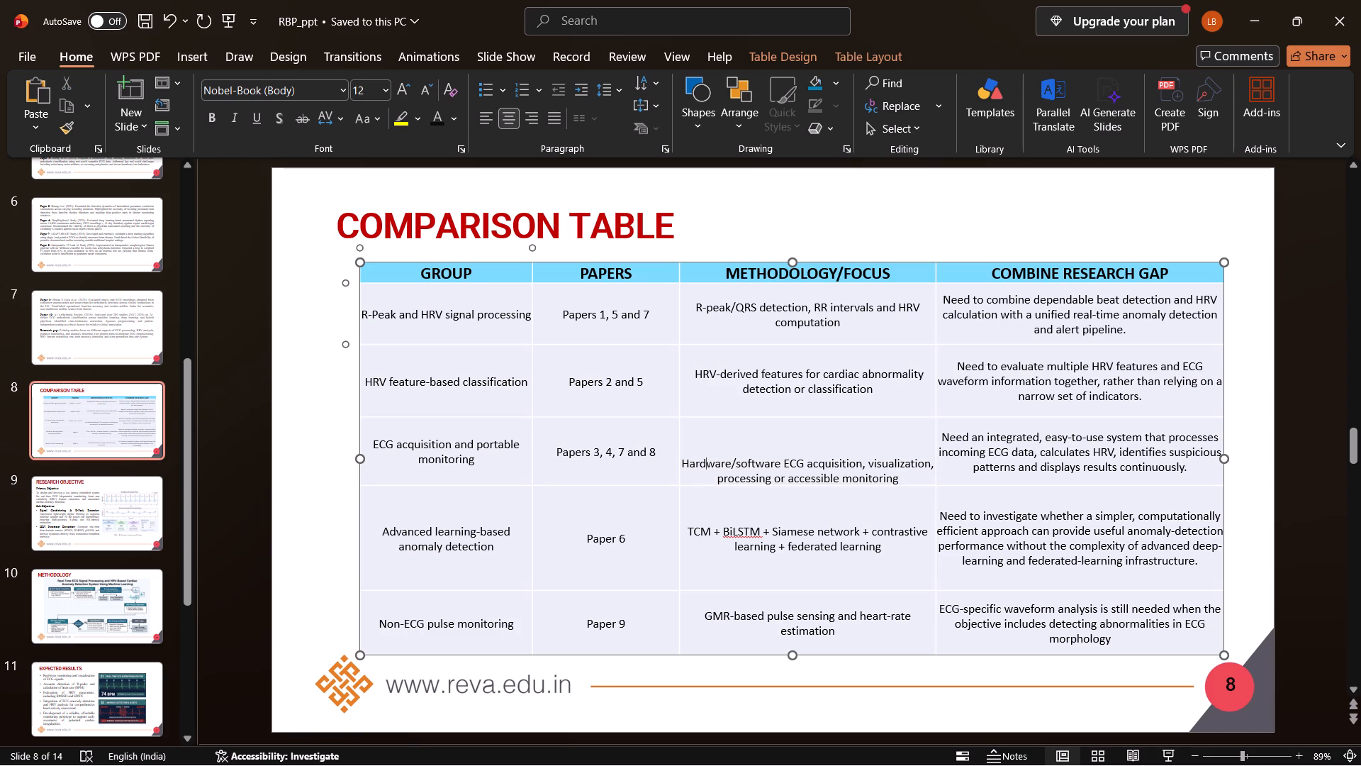
Enlarge the text of all comparison table cells below the header row to font size 14.
drag(373, 294, 1041, 561)
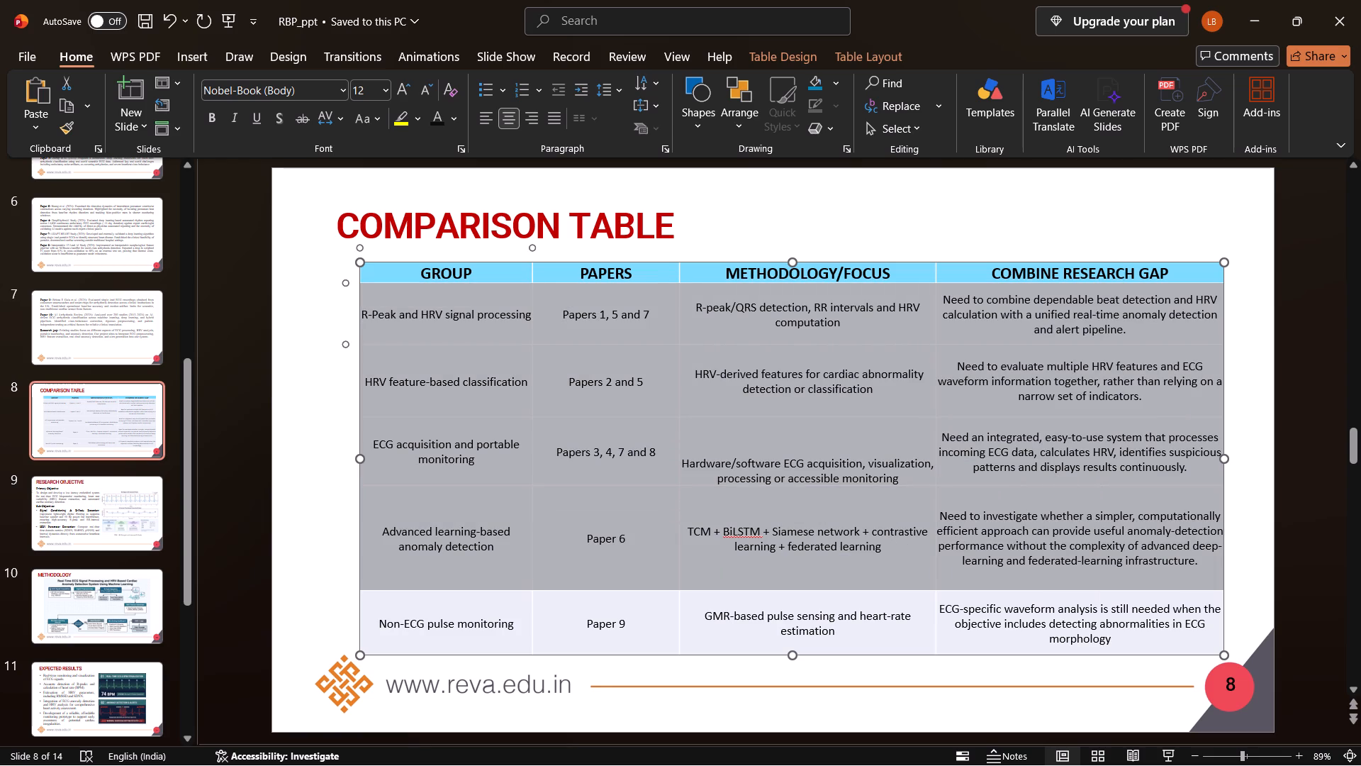
drag(1041, 561, 1130, 616)
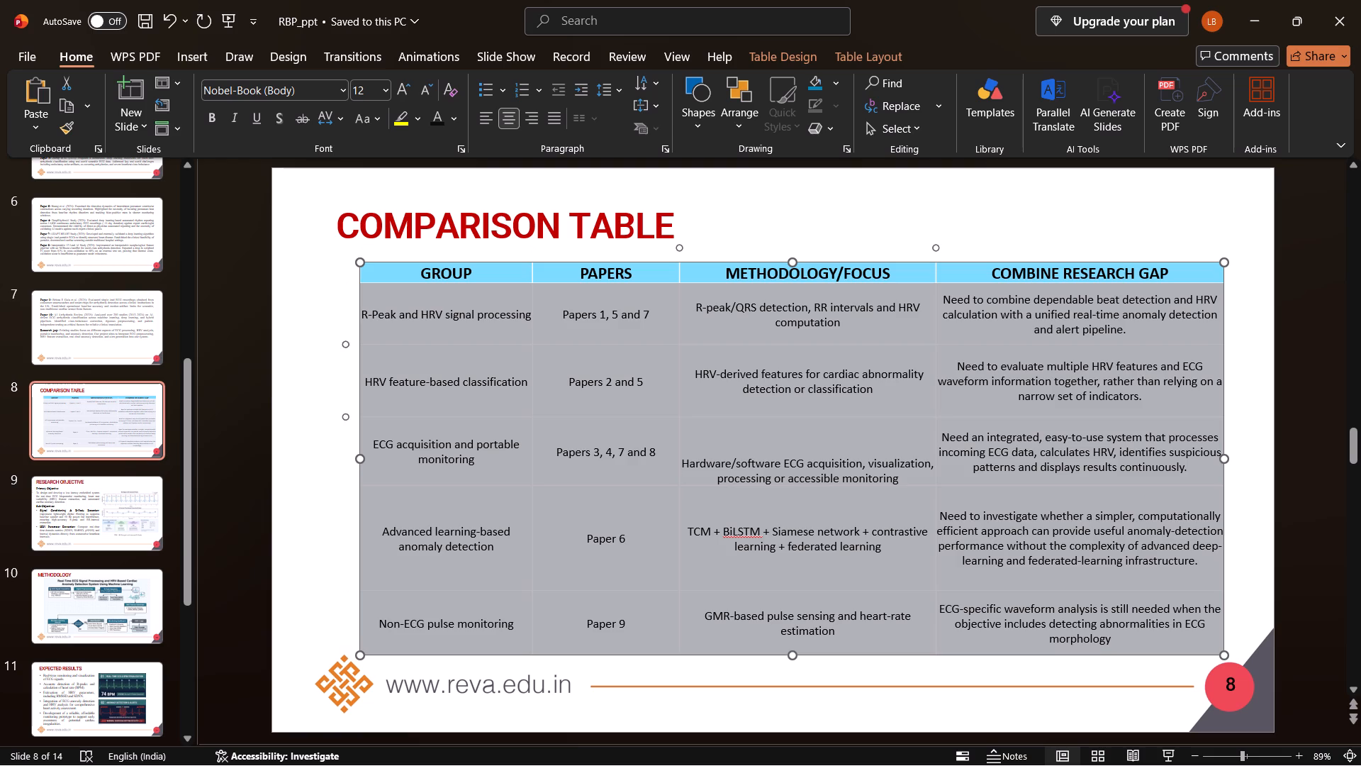
click(406, 82)
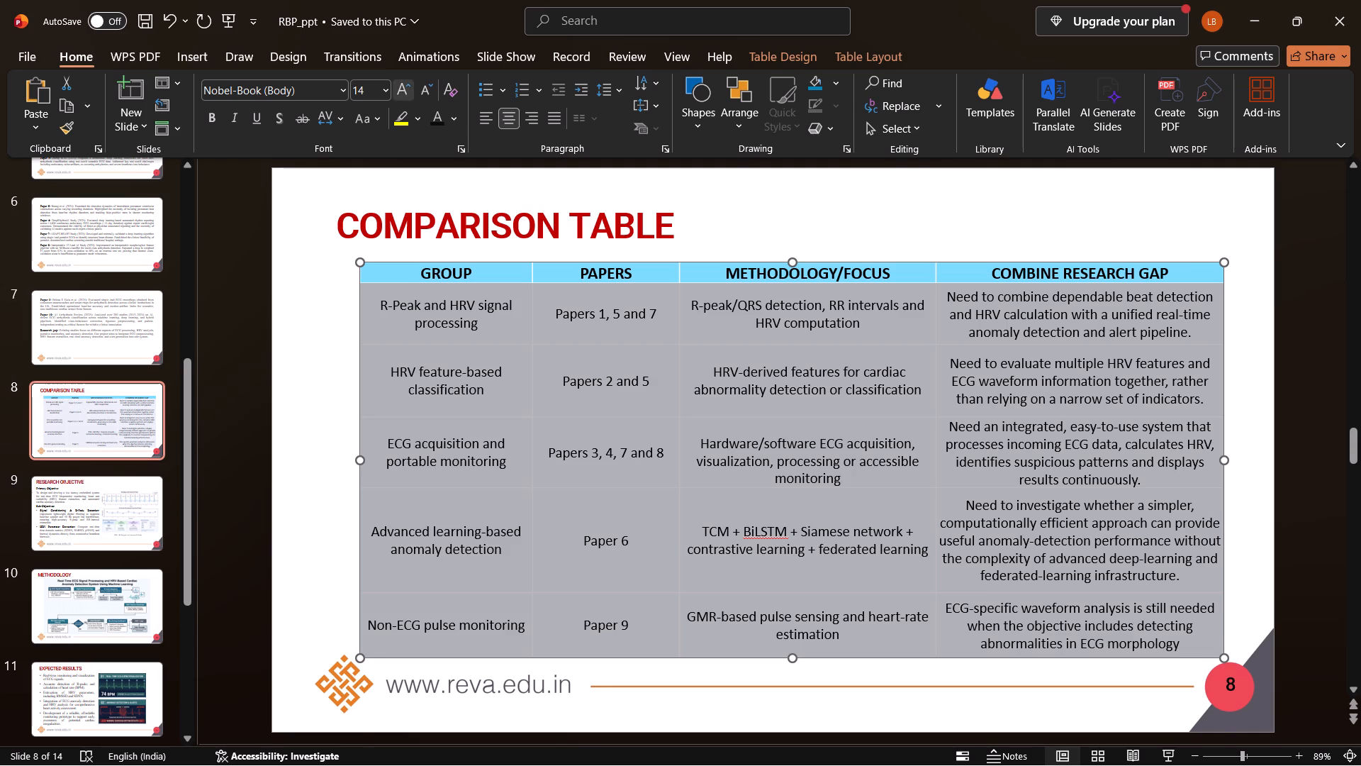
click(401, 84)
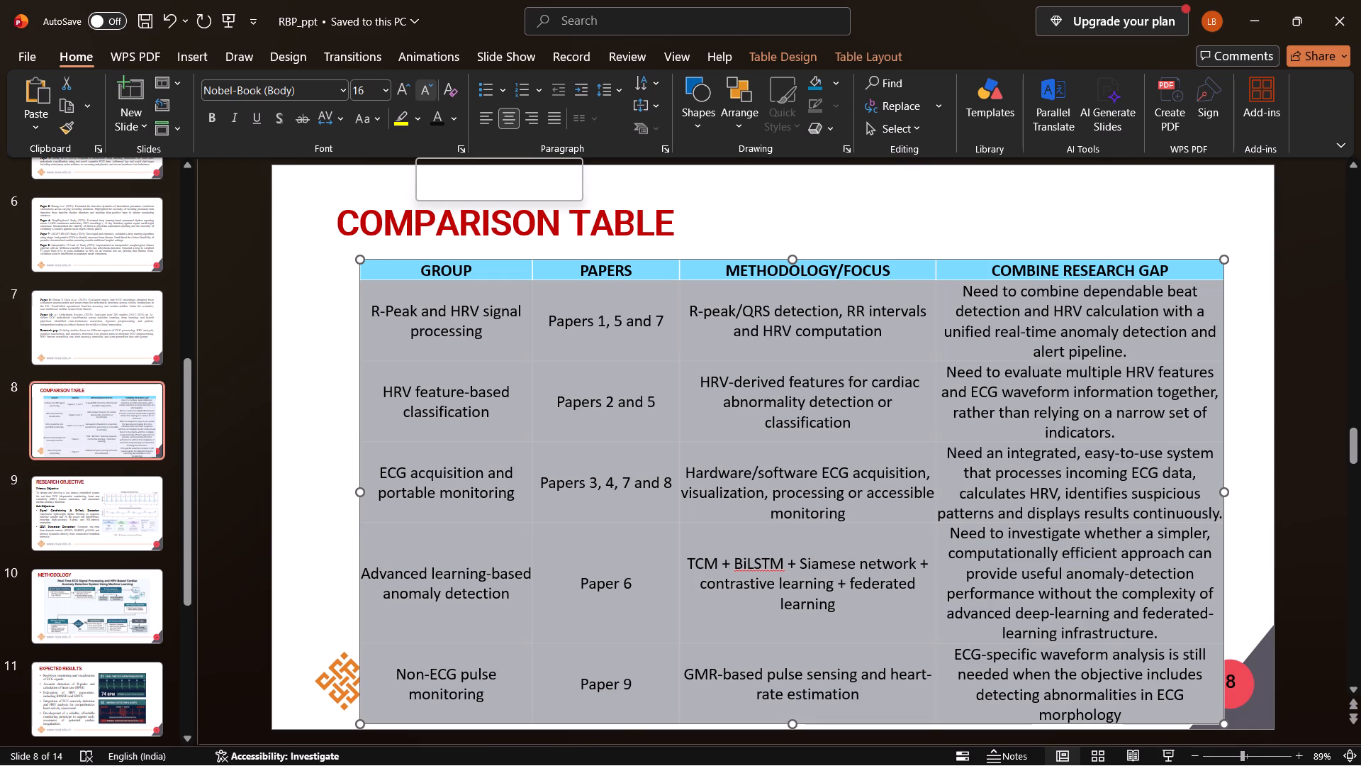
click(425, 89)
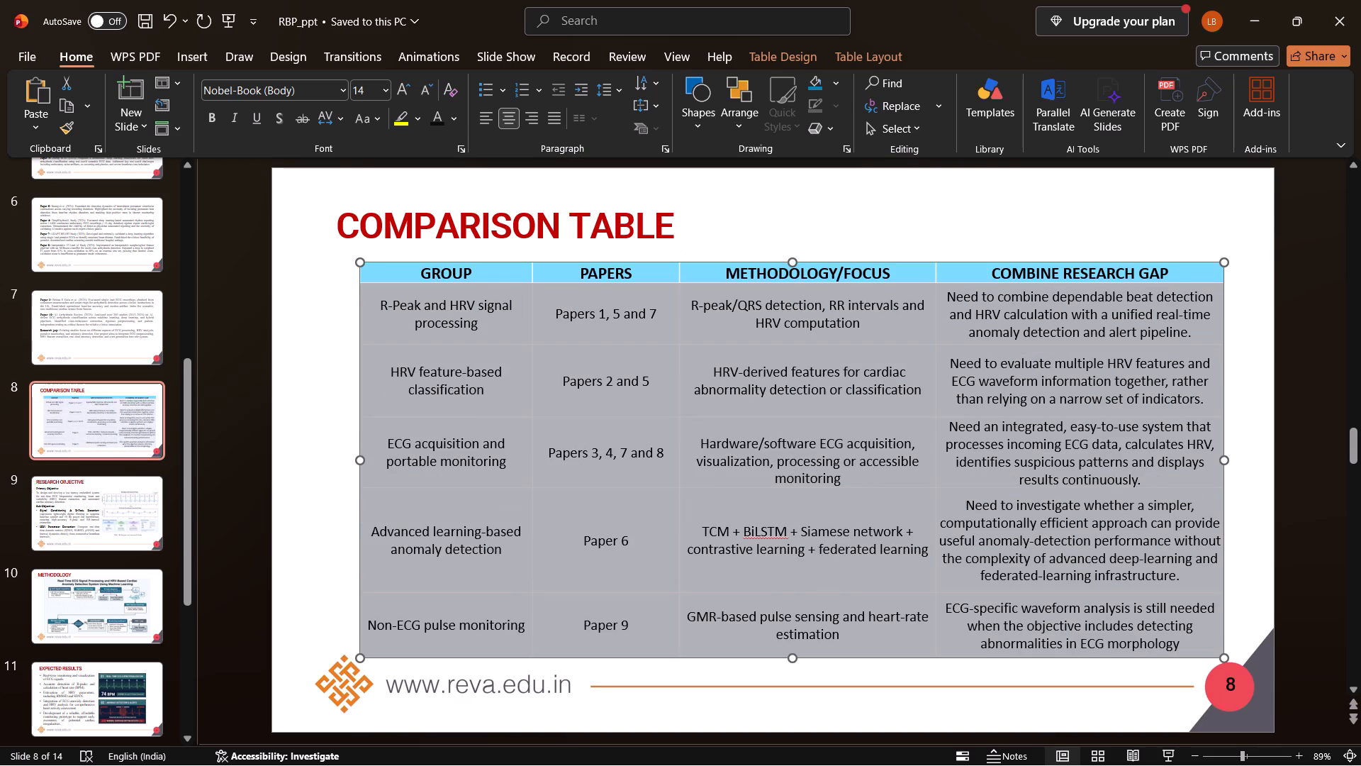
click(320, 398)
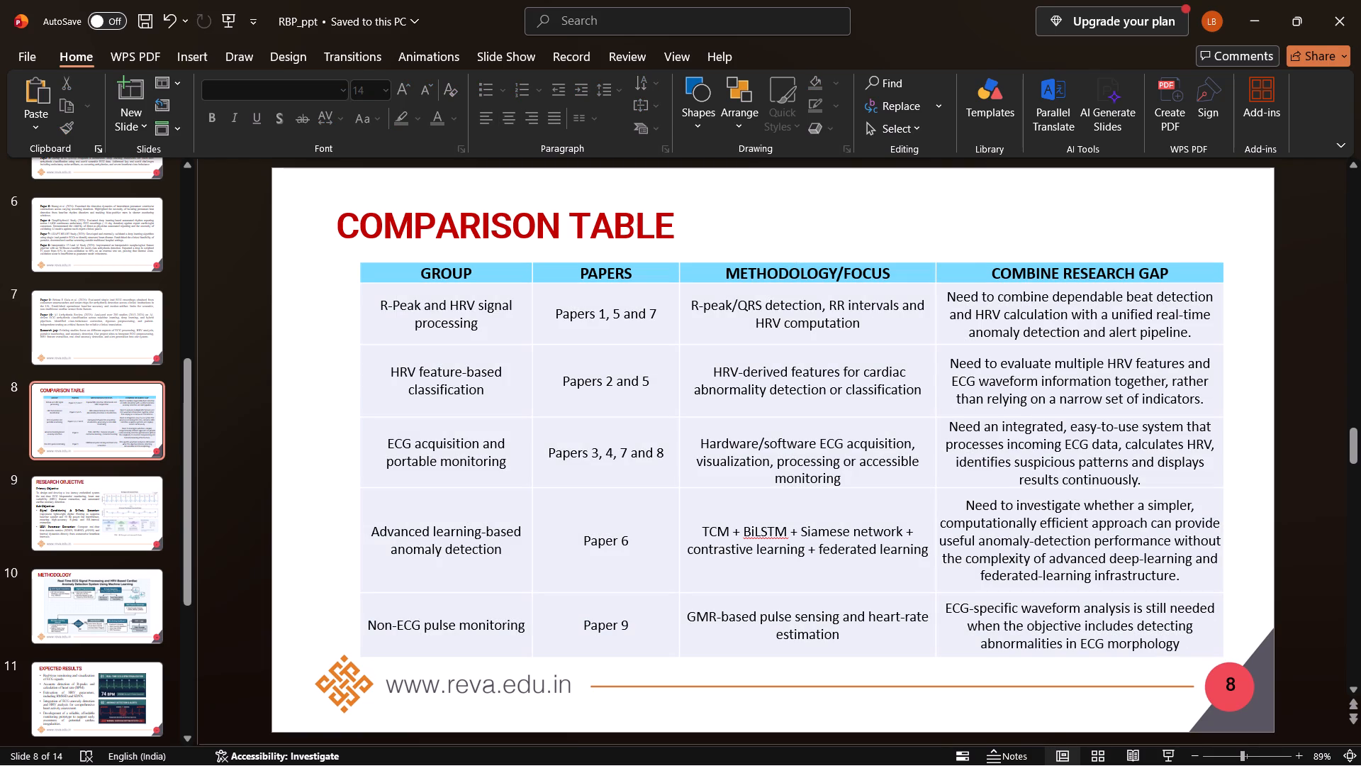
Move the comparison table left and slightly up so its left edge lines up with the COMPARISON TABLE title.
click(359, 387)
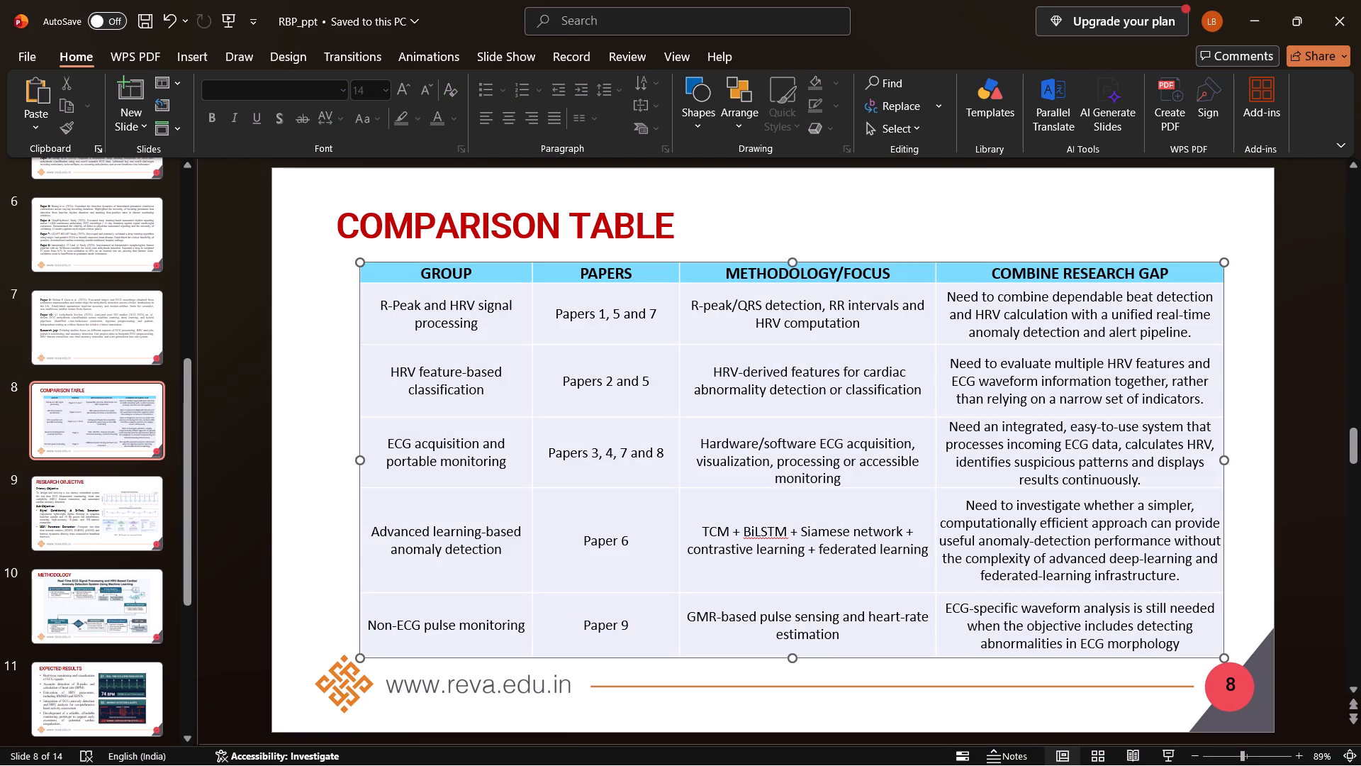
key(Left)
key(Left)
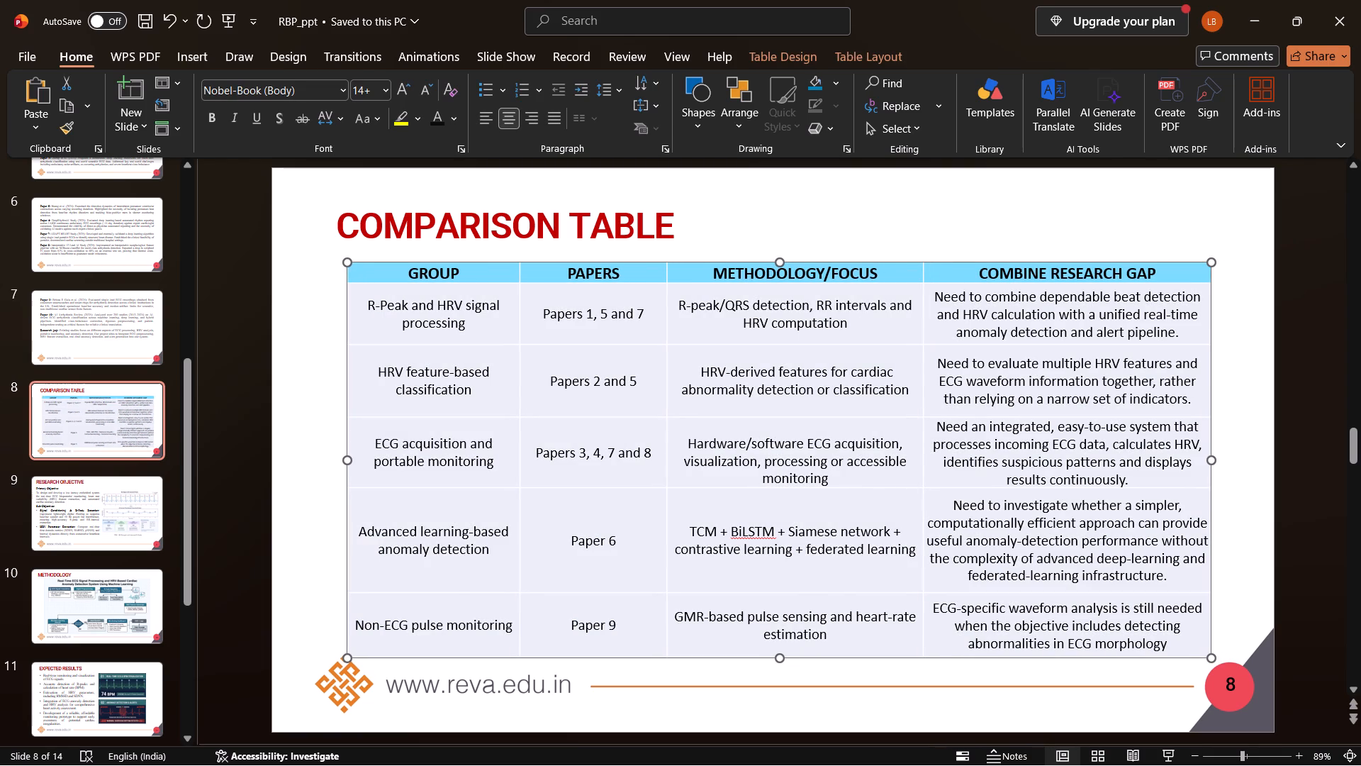
key(Up)
key(Left)
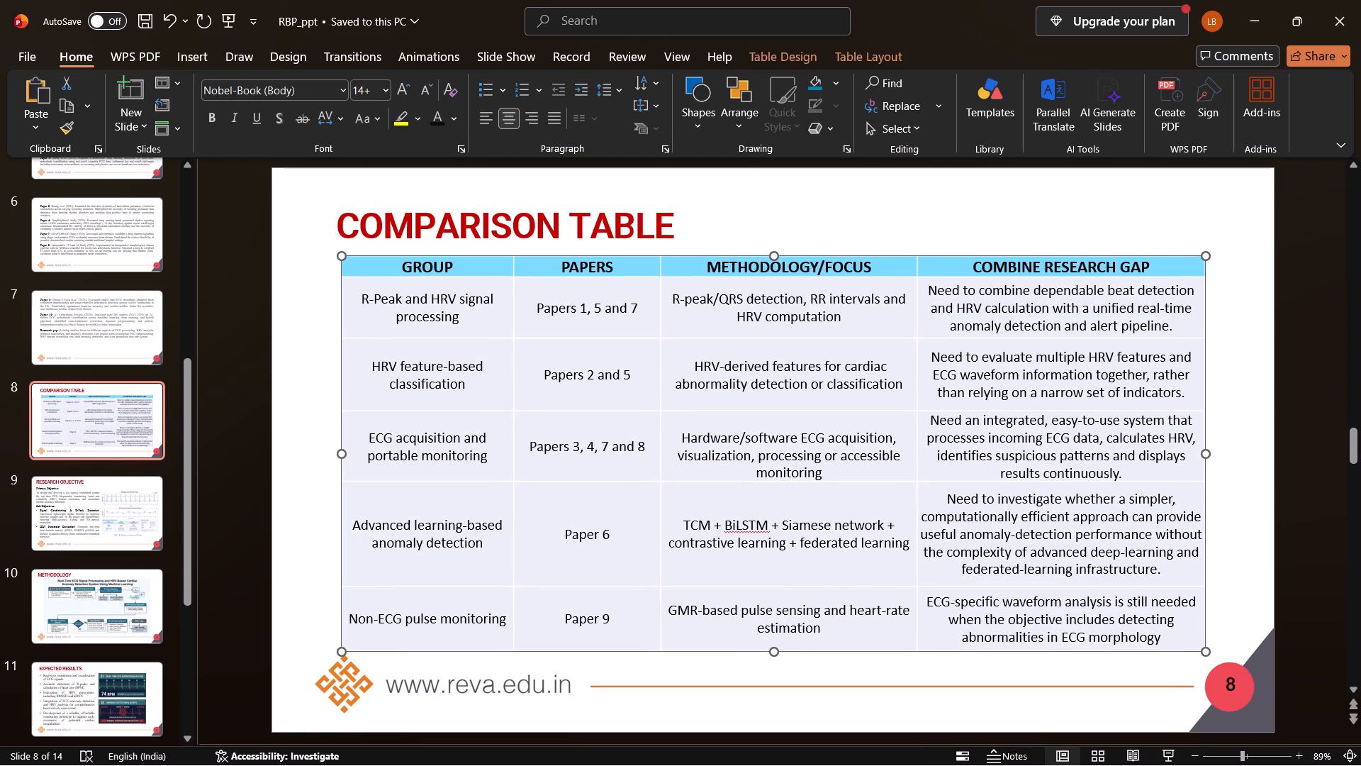
key(Left)
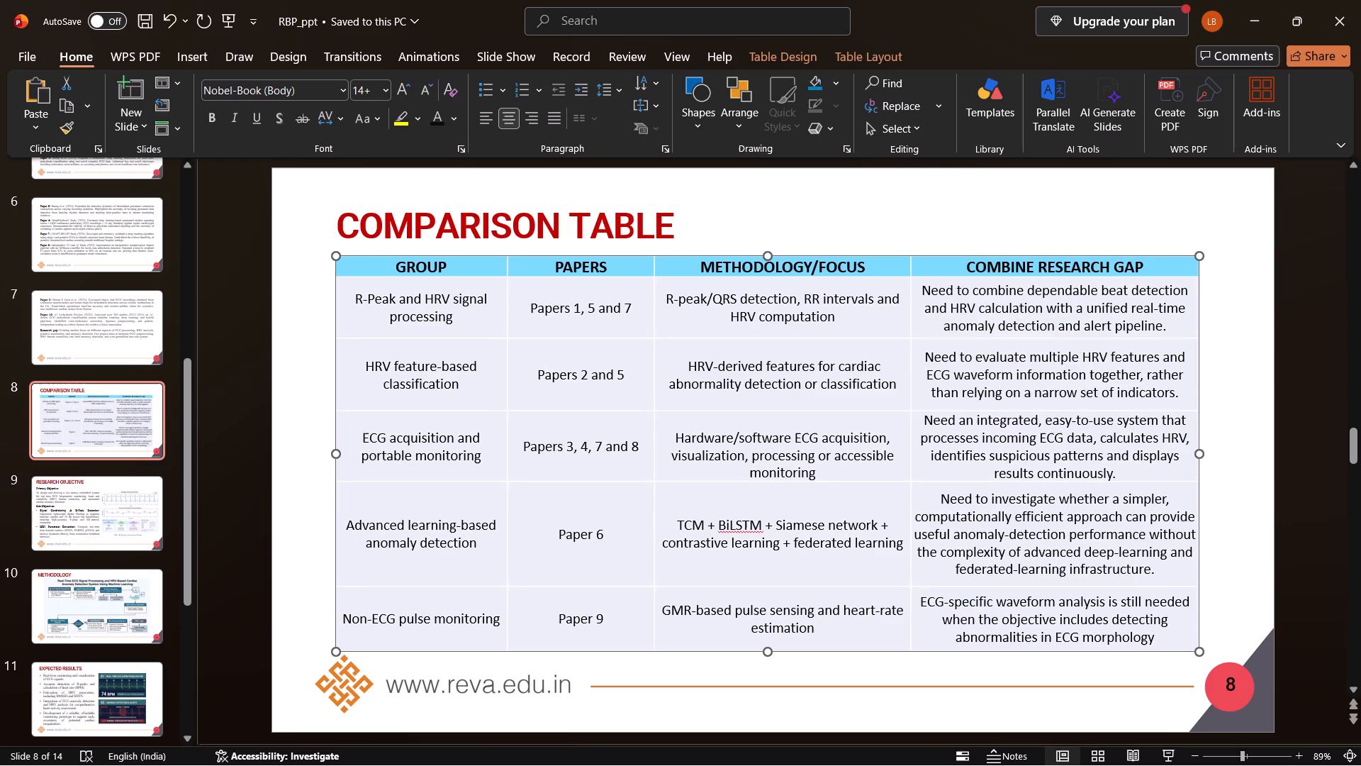
Widen the comparison table on its right side, narrow the Papers column slightly, and shift some Methodology/Focus width to Combine Research Gap.
drag(1199, 456, 1228, 457)
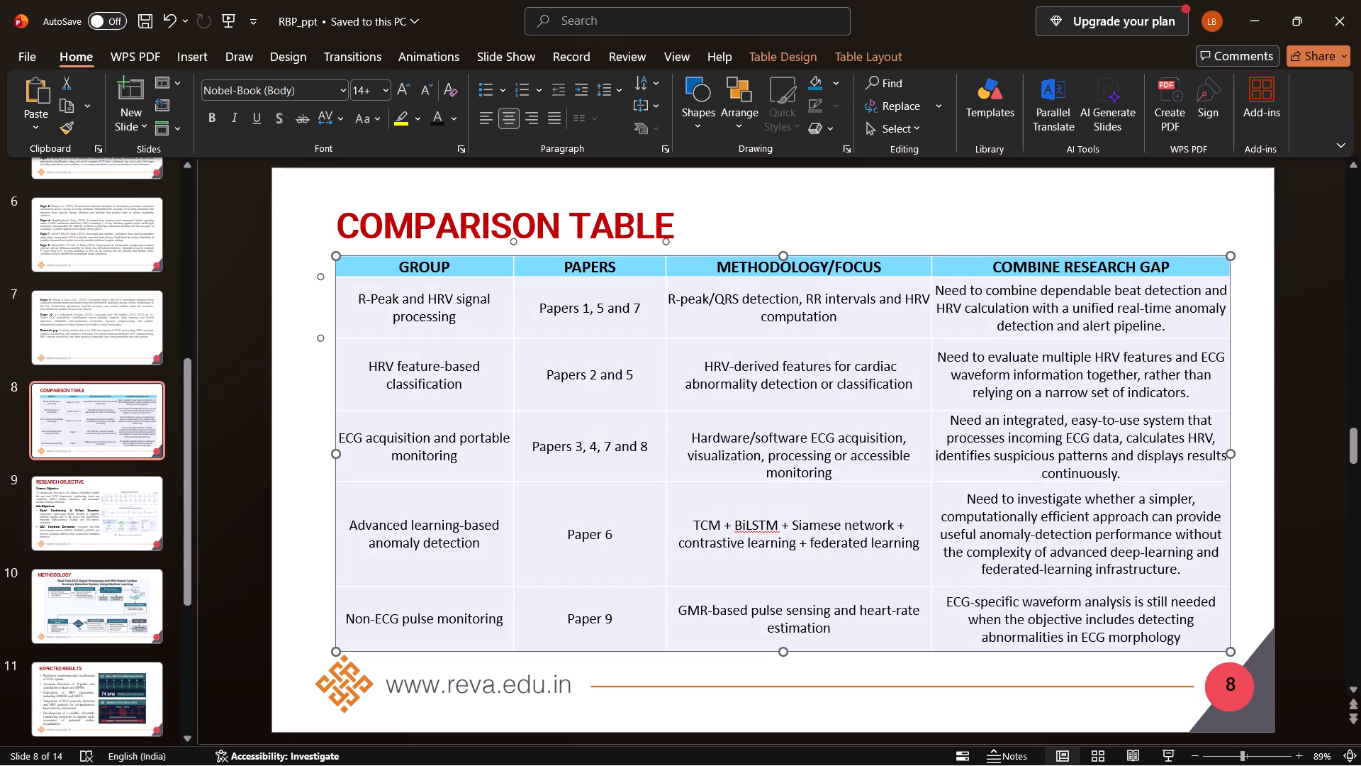
drag(664, 270, 652, 271)
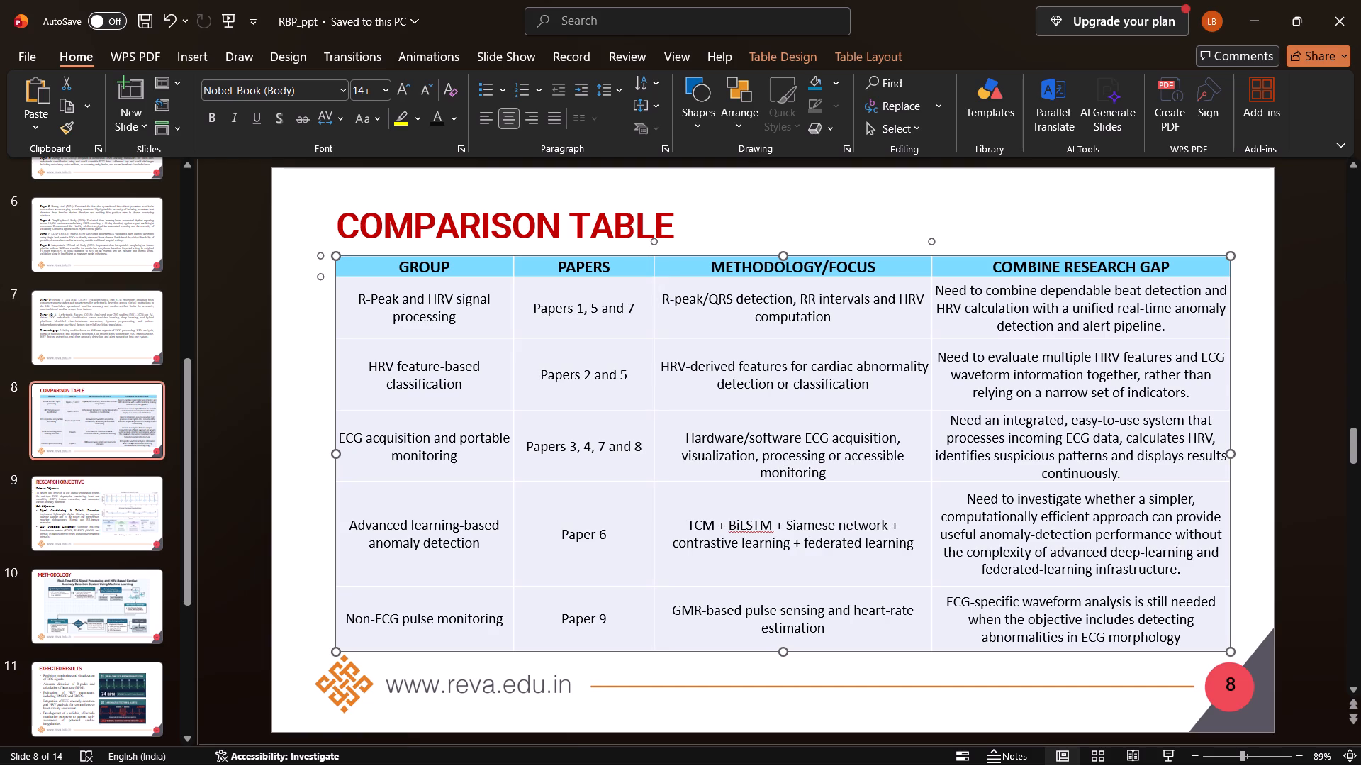
drag(931, 266, 917, 270)
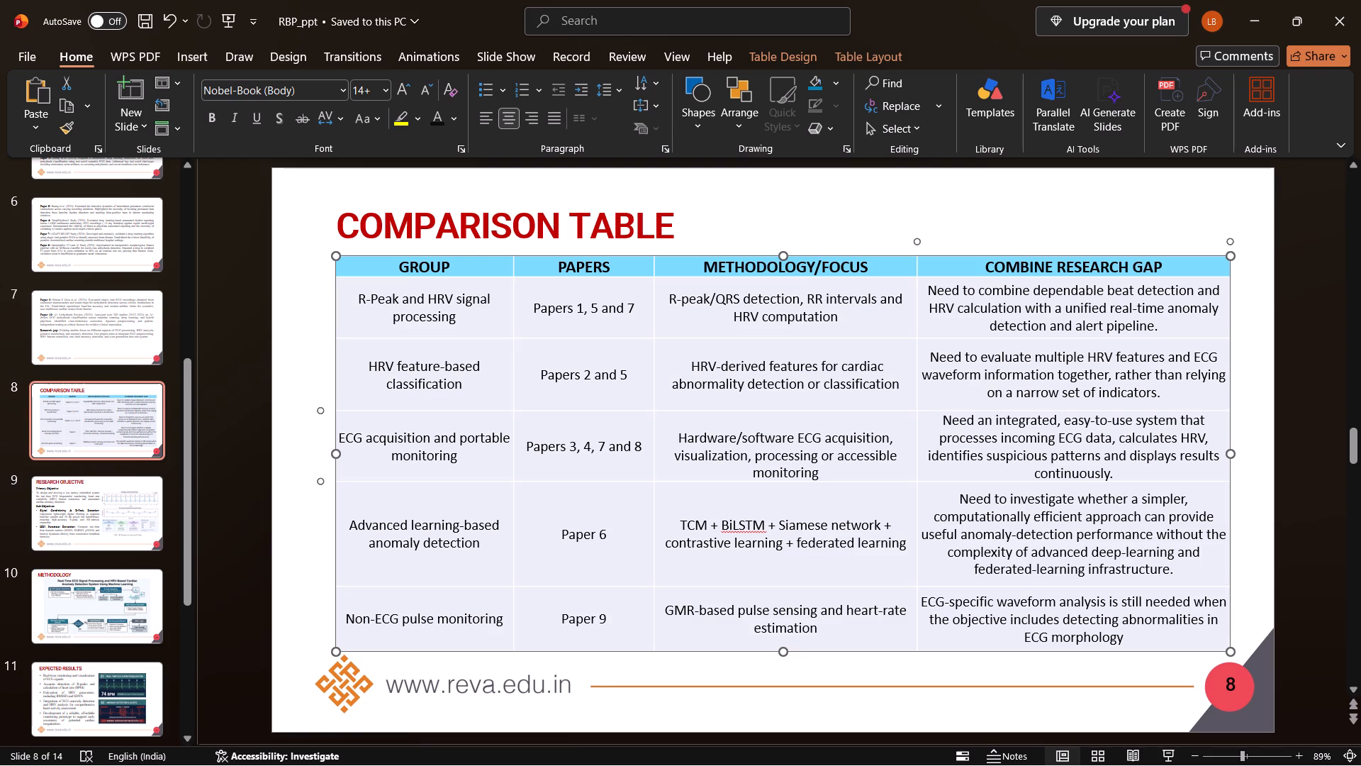
click(1016, 219)
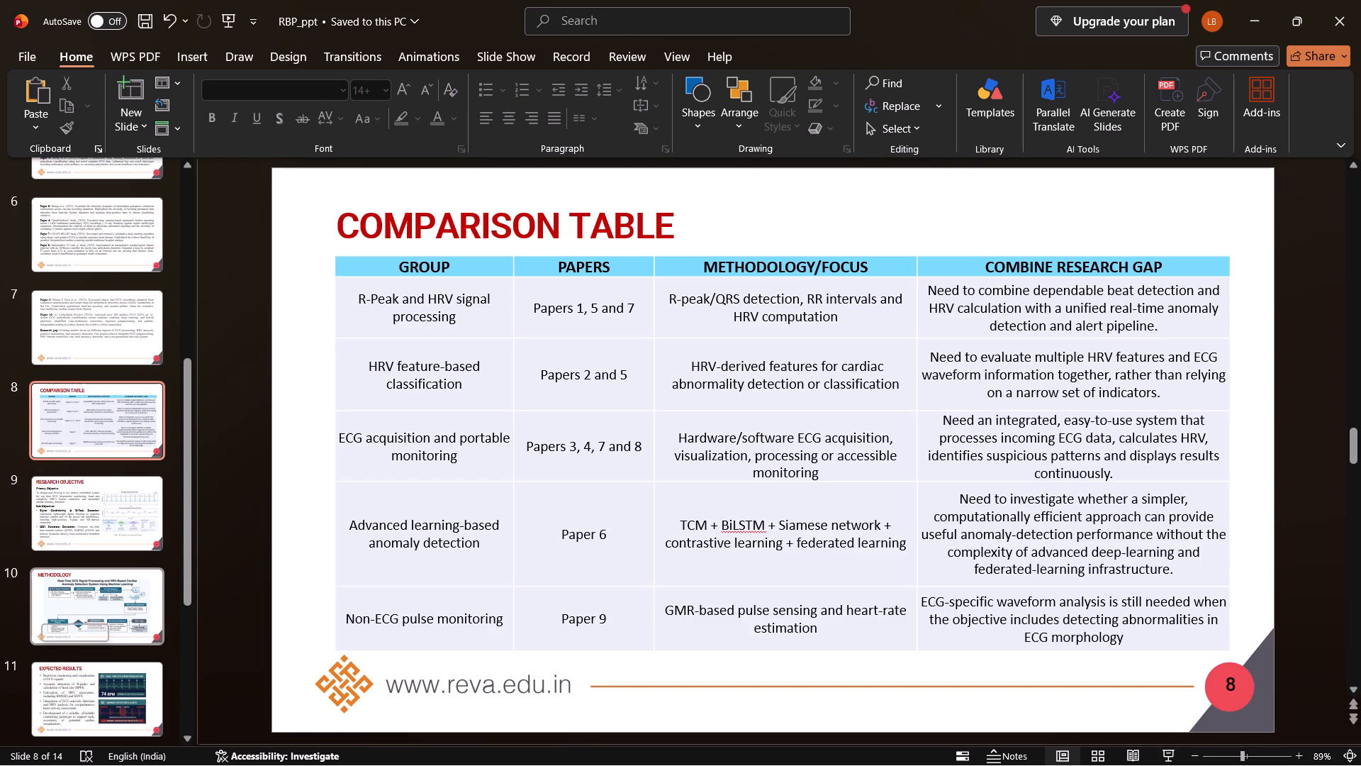
Review the other slides, from Research Objective to Expected Results and from the literature review back to Contents.
click(111, 528)
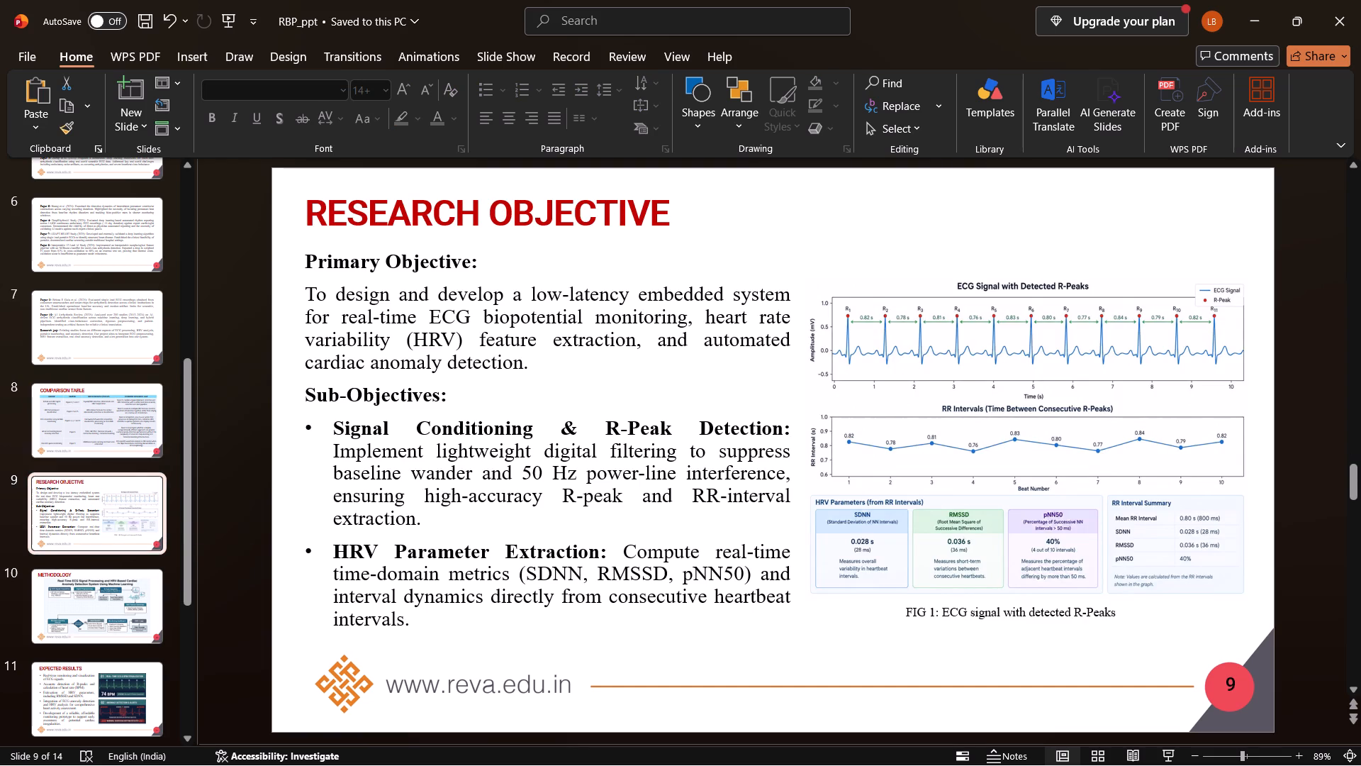
click(116, 615)
click(99, 691)
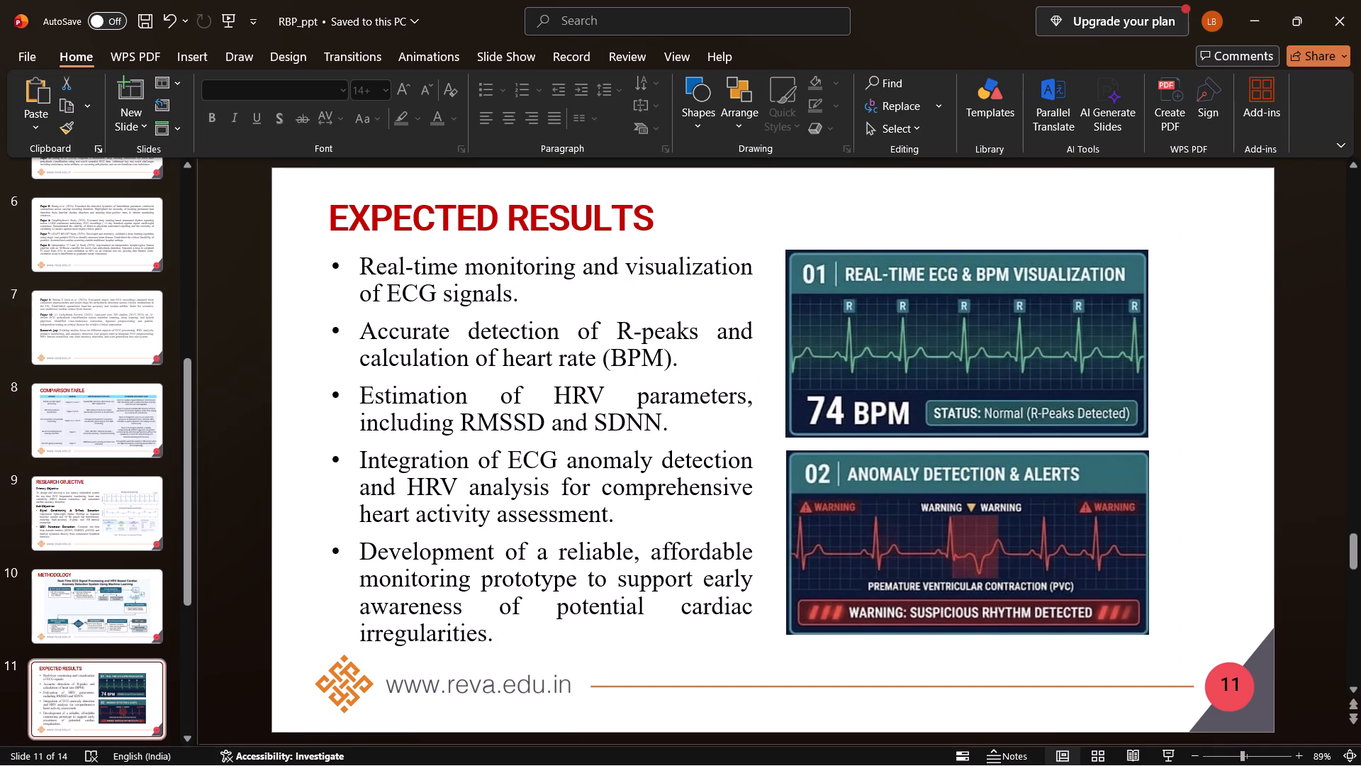
click(71, 271)
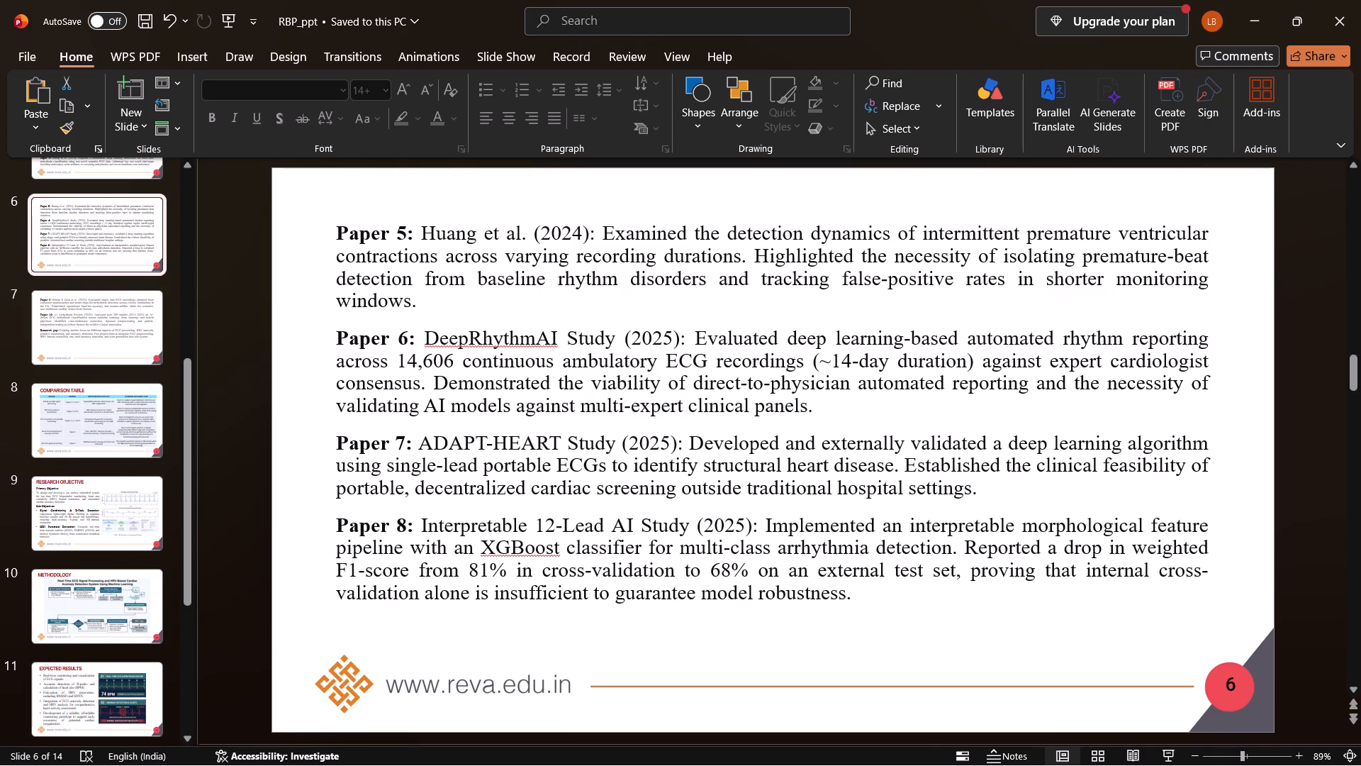
scroll(77, 274, up, 1)
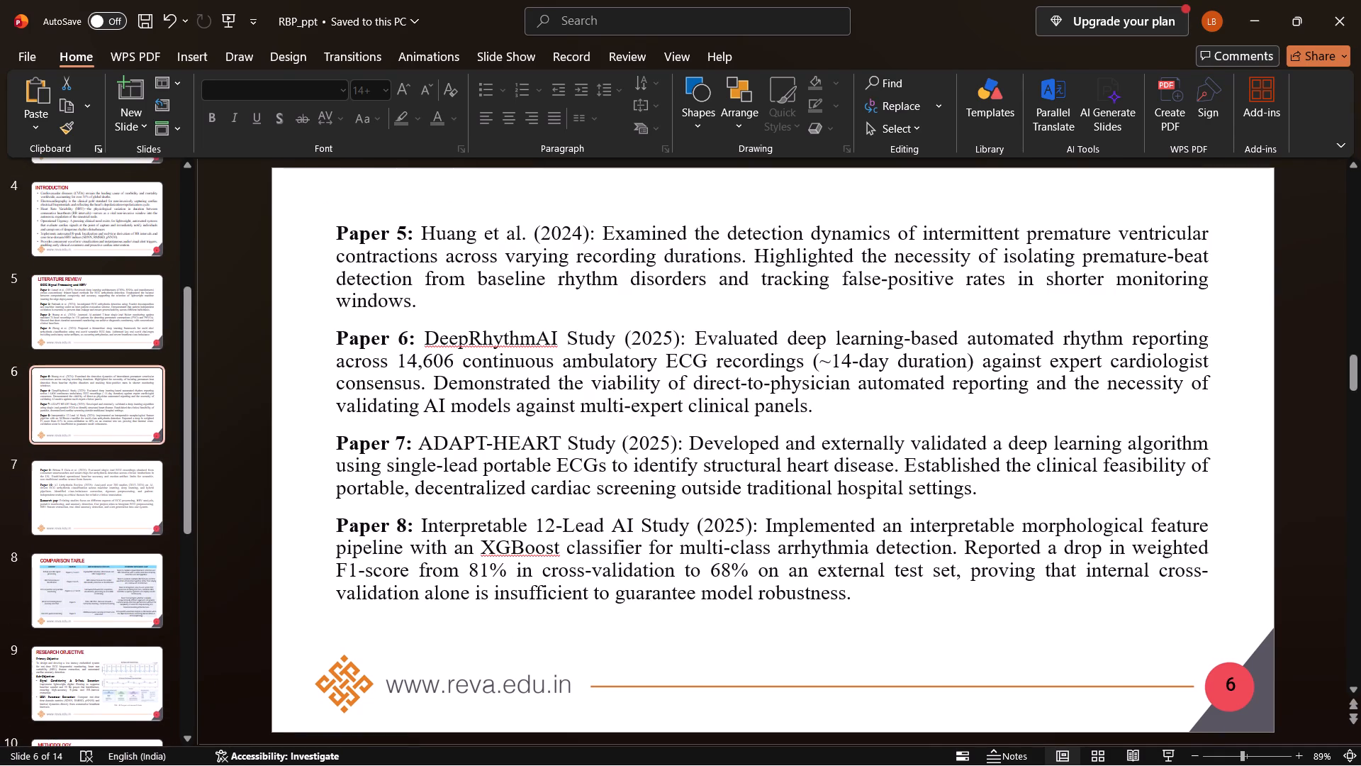
click(102, 487)
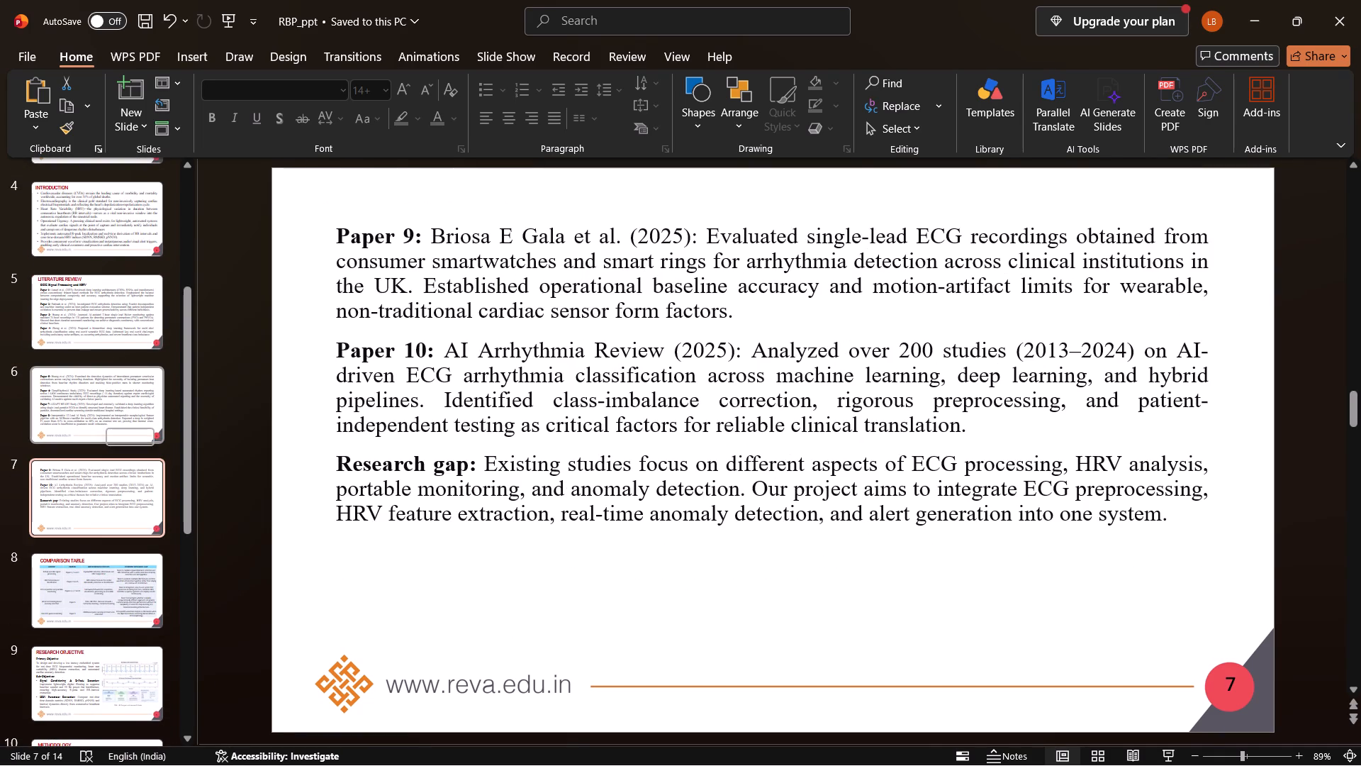
click(106, 414)
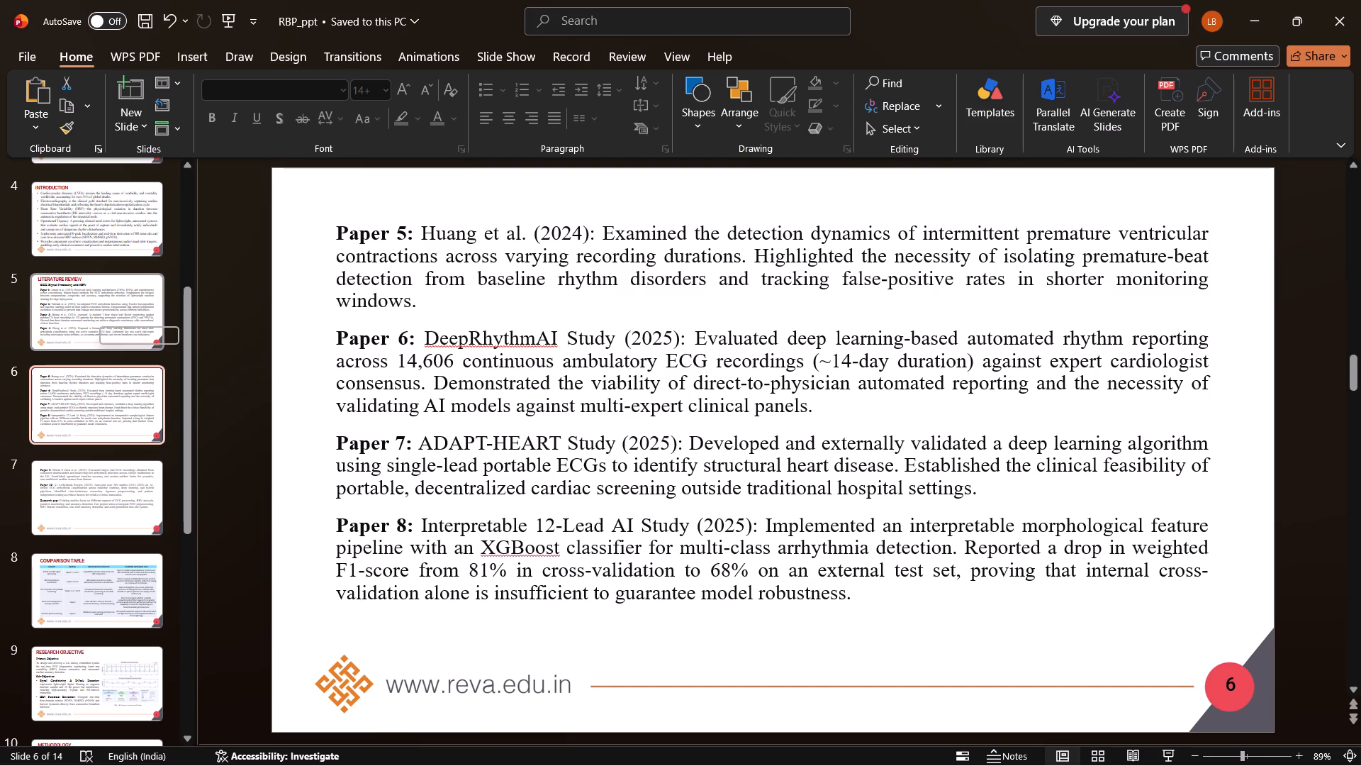
click(98, 314)
scroll(98, 314, up, 2)
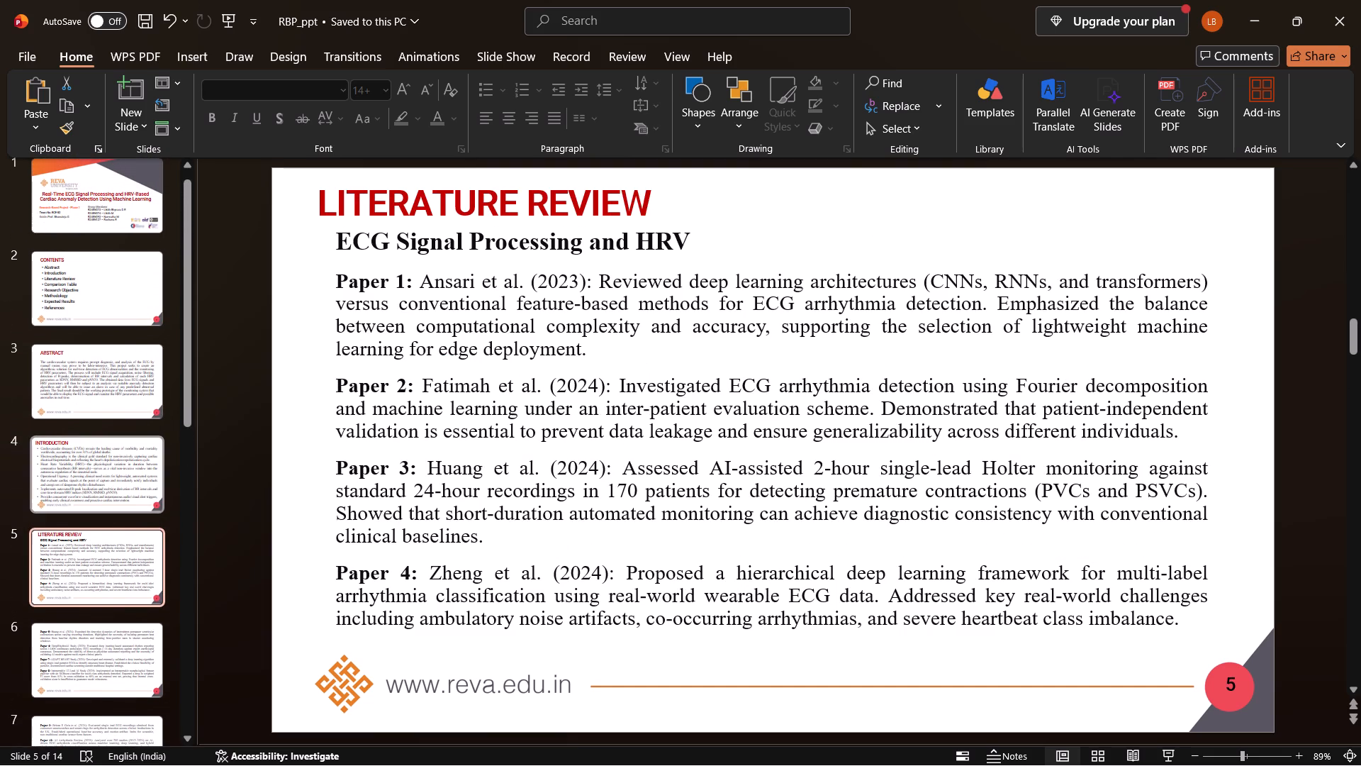
click(99, 466)
click(98, 409)
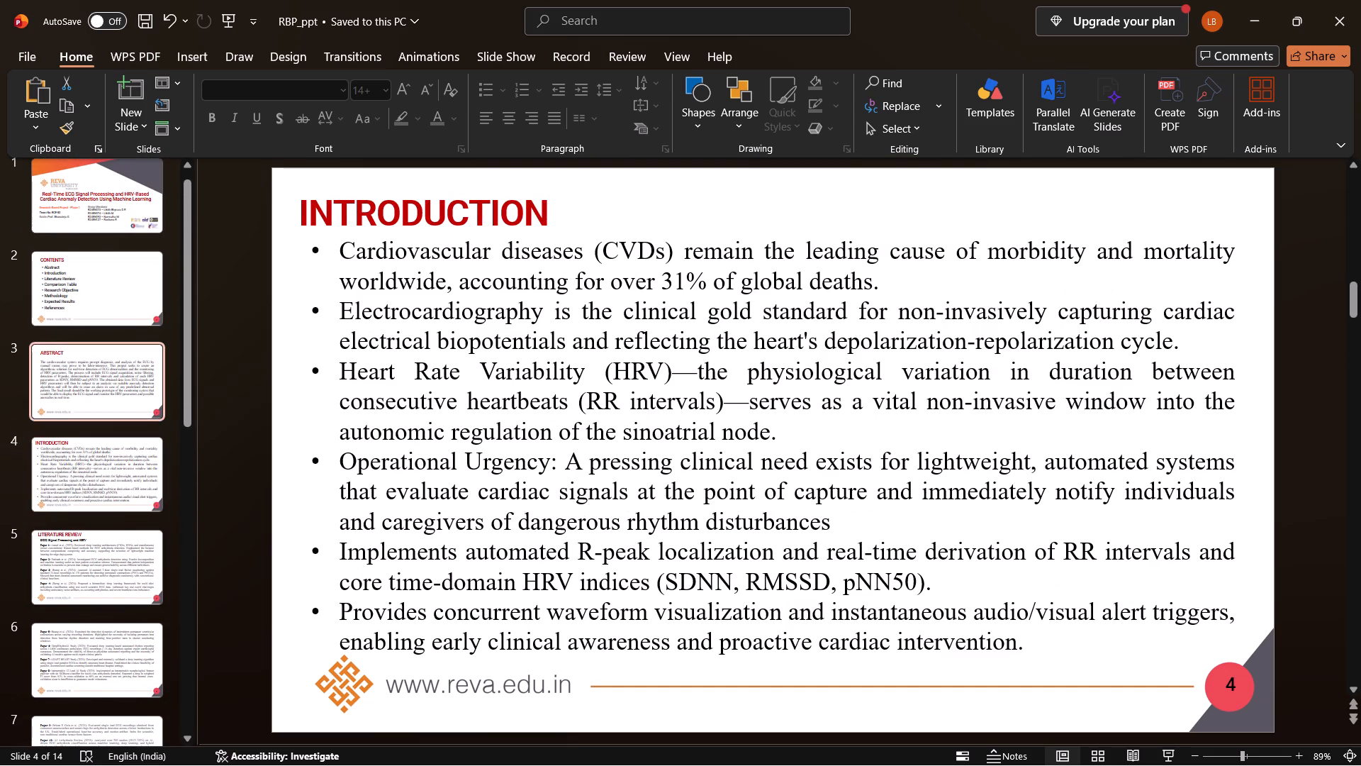
click(112, 293)
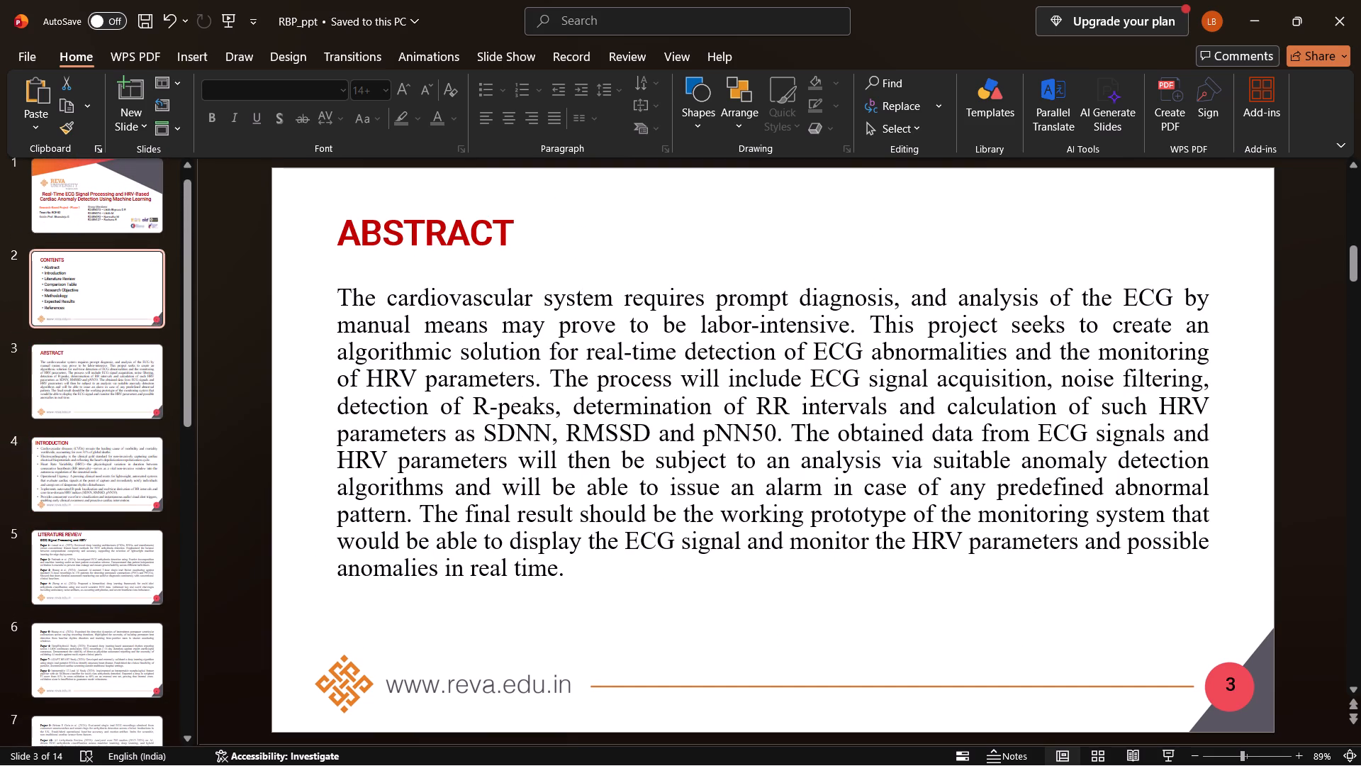
scroll(112, 293, up, 1)
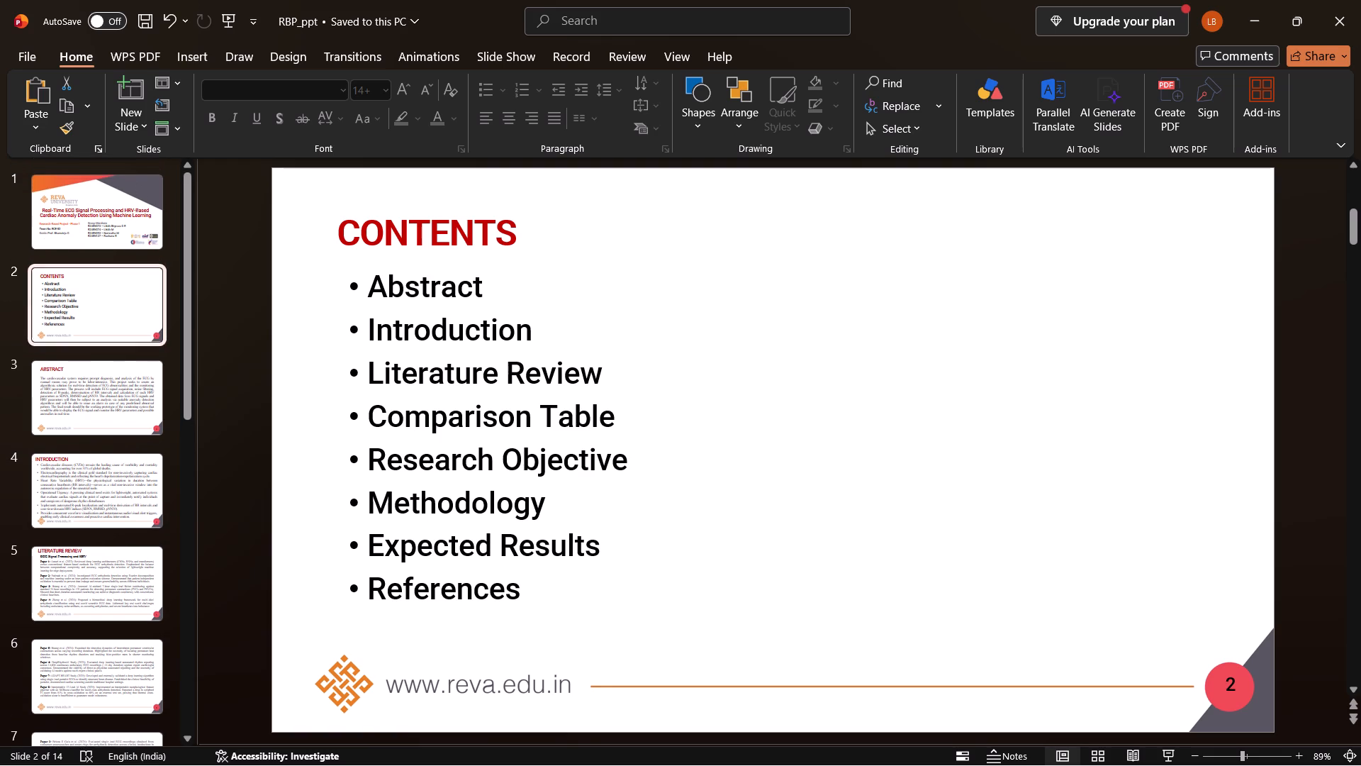
Return to the title slide and save the presentation, proceeding without the unavailable Nobel-Book font.
click(119, 394)
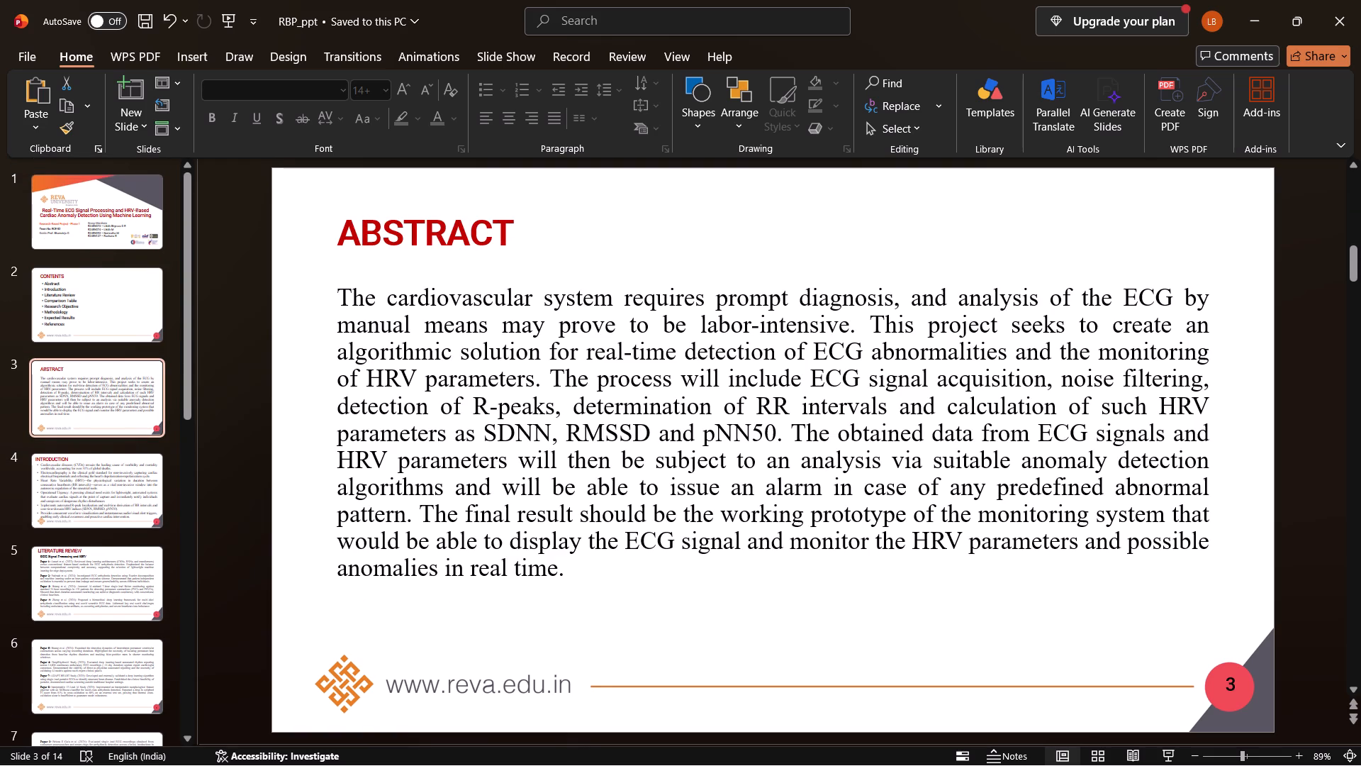
click(330, 293)
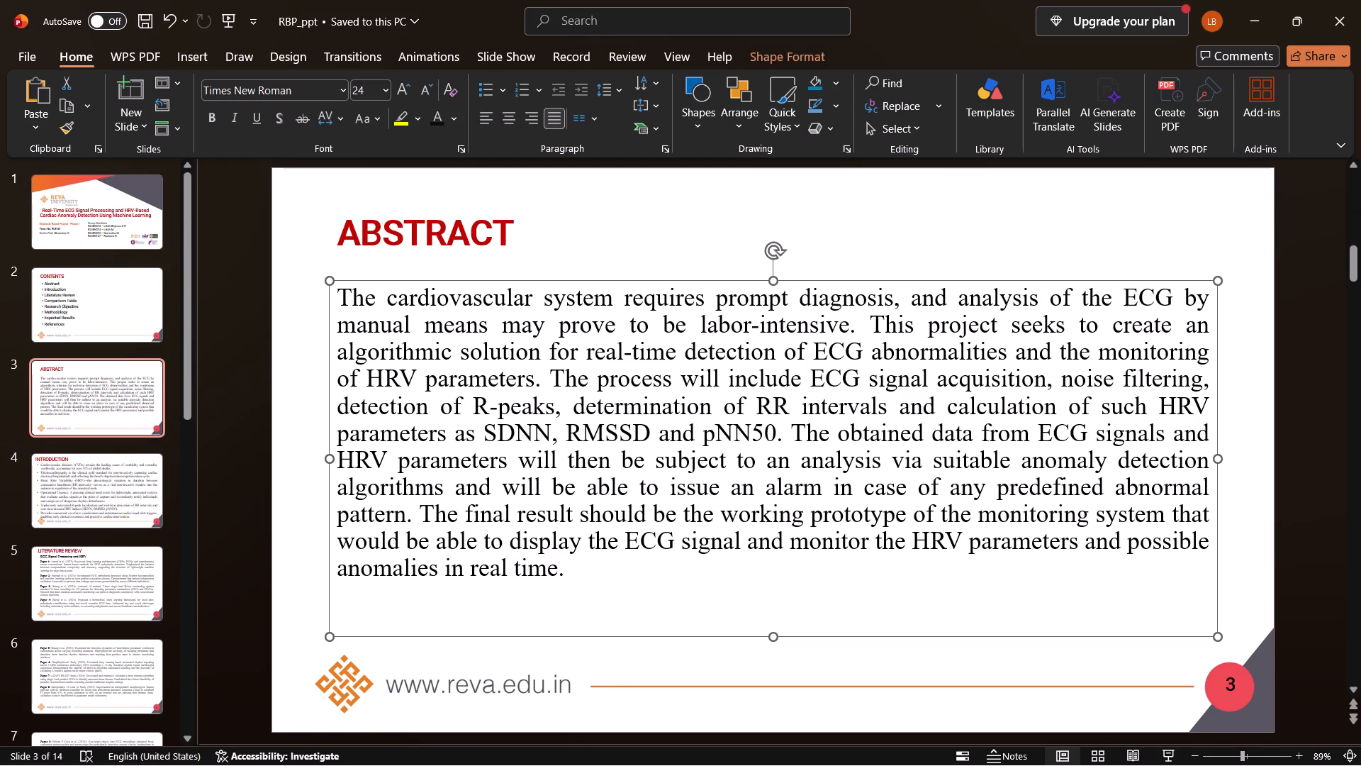
click(125, 233)
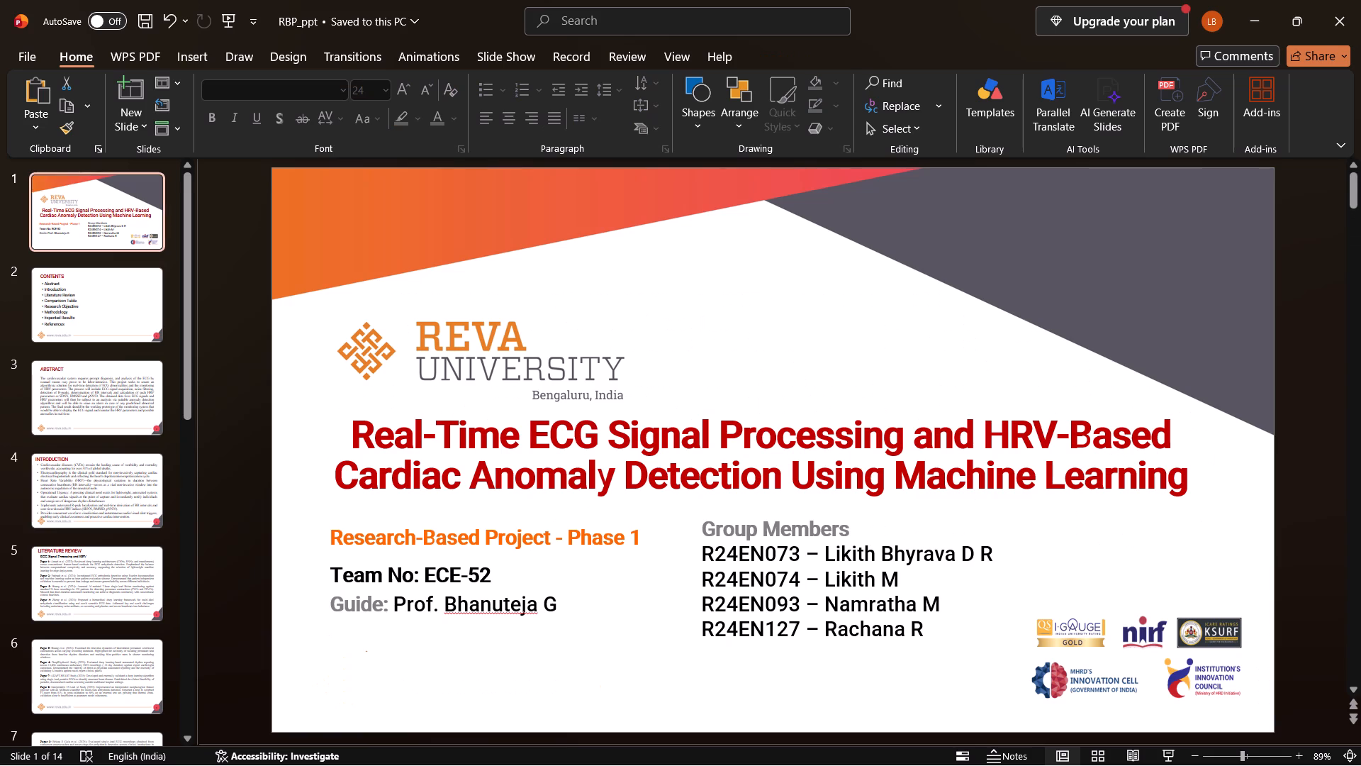
key(ctrl+s)
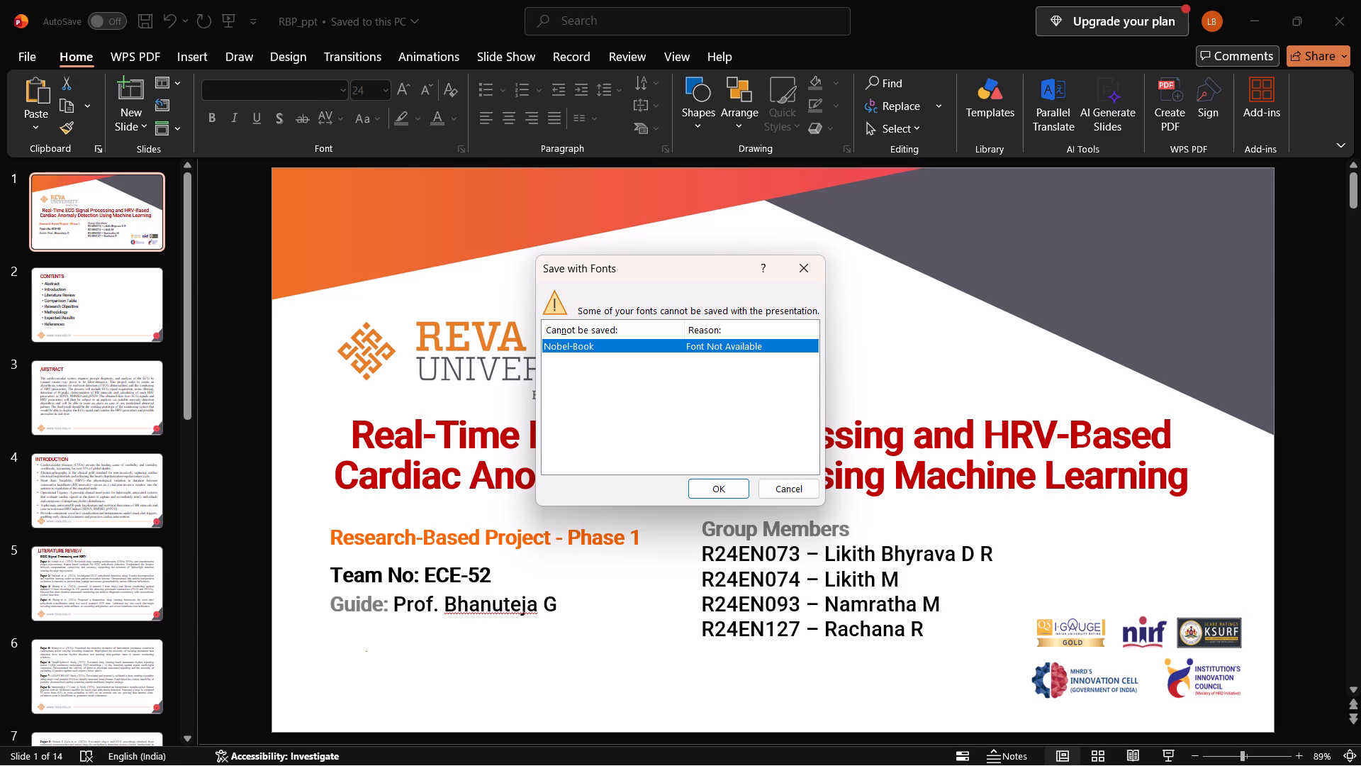
click(597, 345)
click(719, 486)
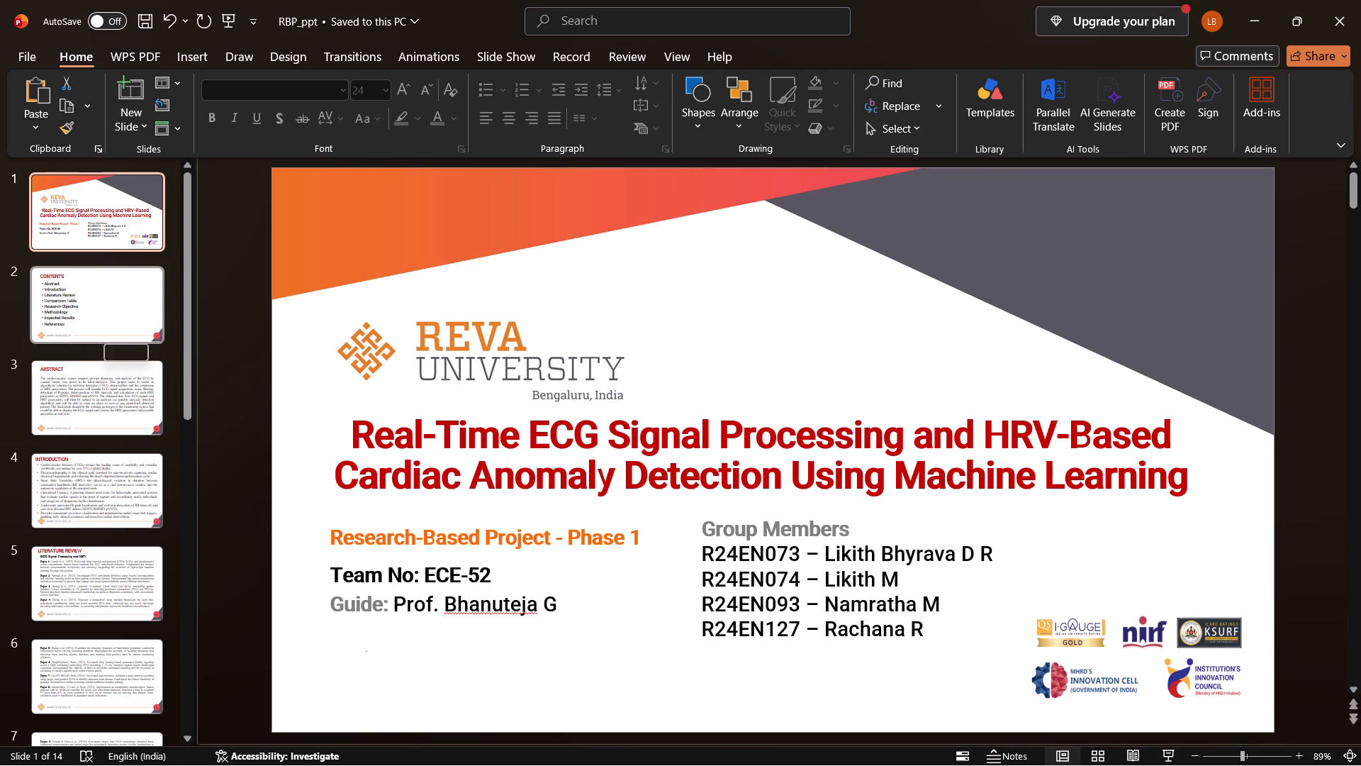
Change the font of all comparison table cells, including the header row, to Times New Roman.
click(92, 401)
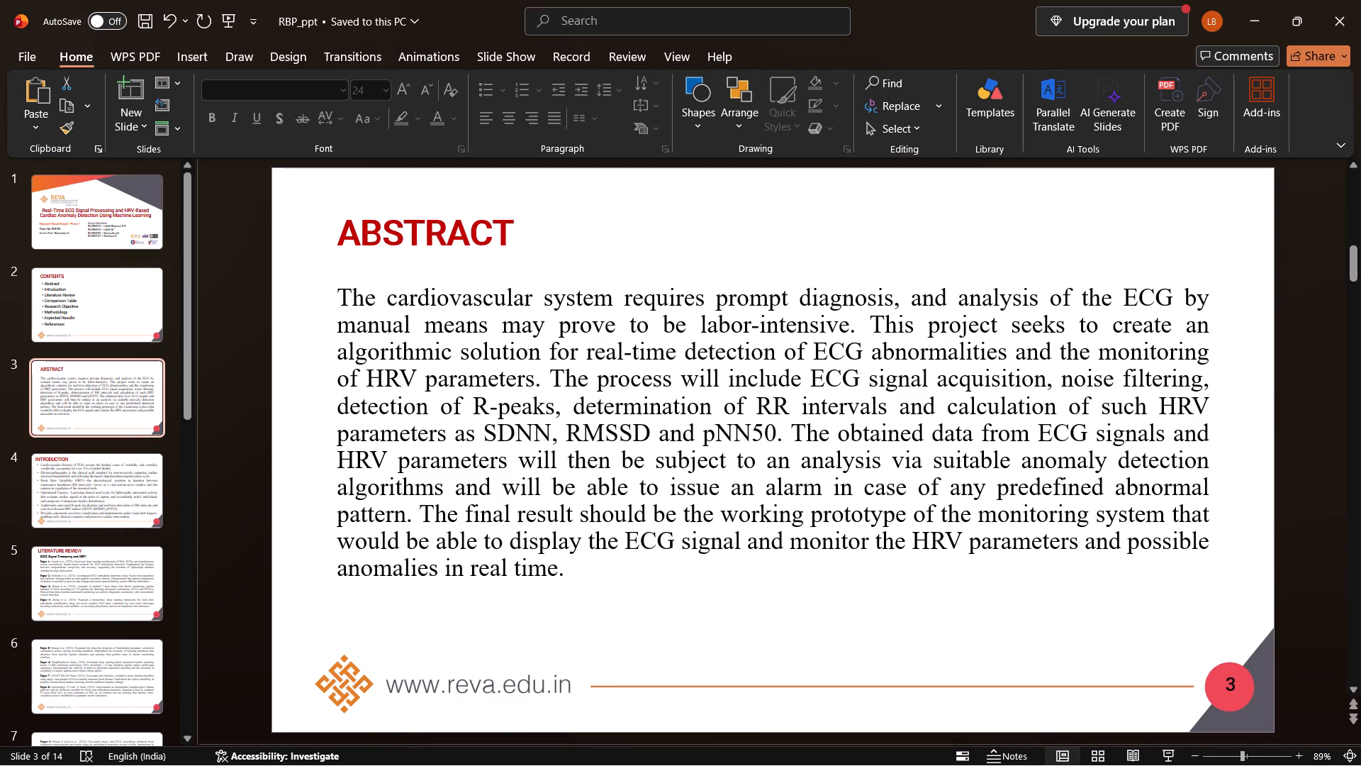
click(96, 504)
click(103, 588)
scroll(103, 588, down, 3)
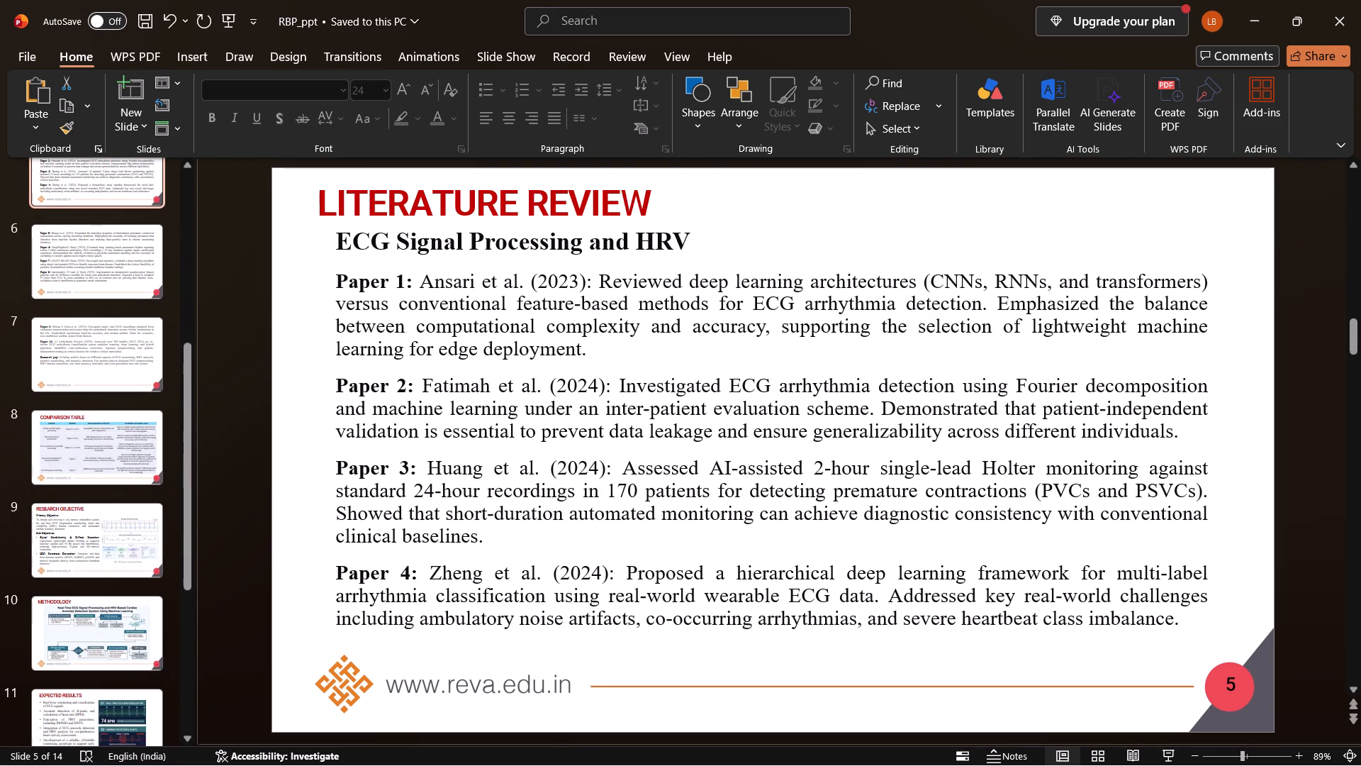
click(113, 540)
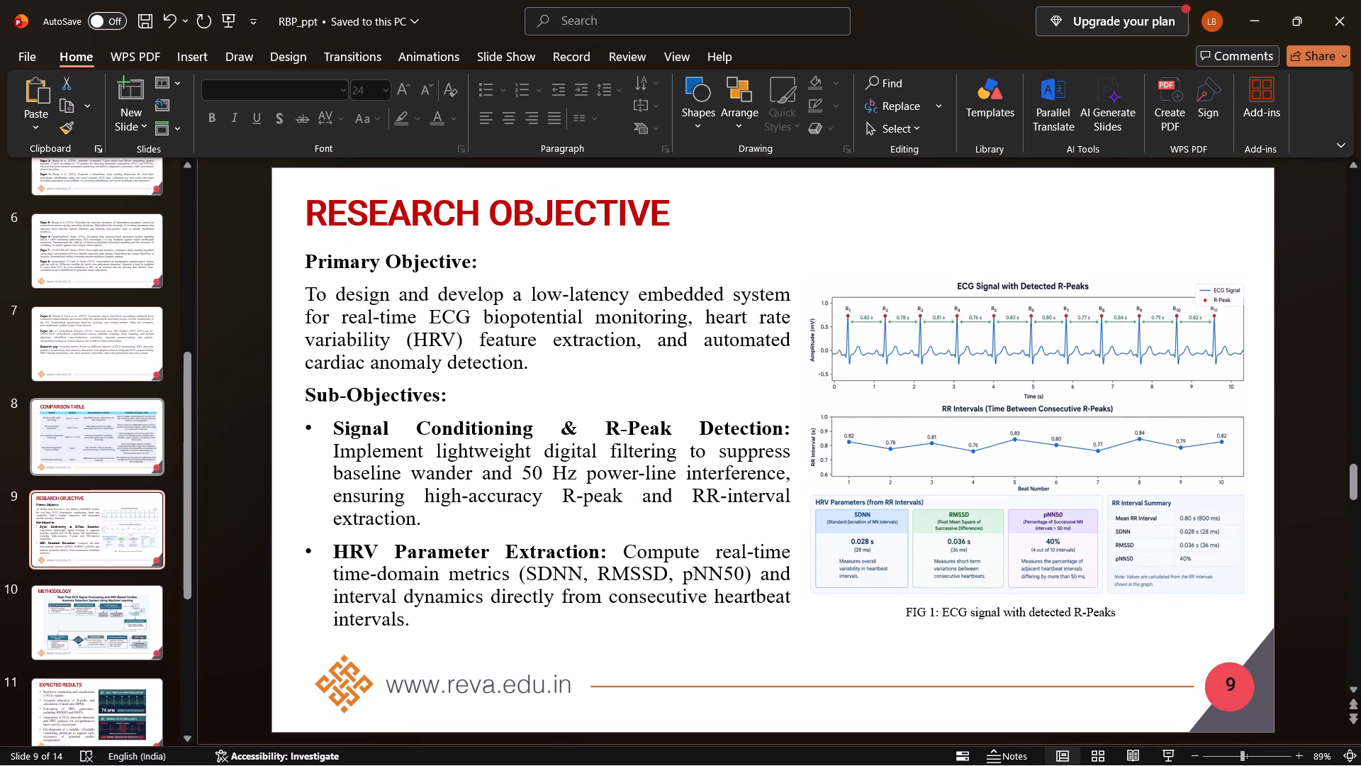
click(111, 440)
click(401, 369)
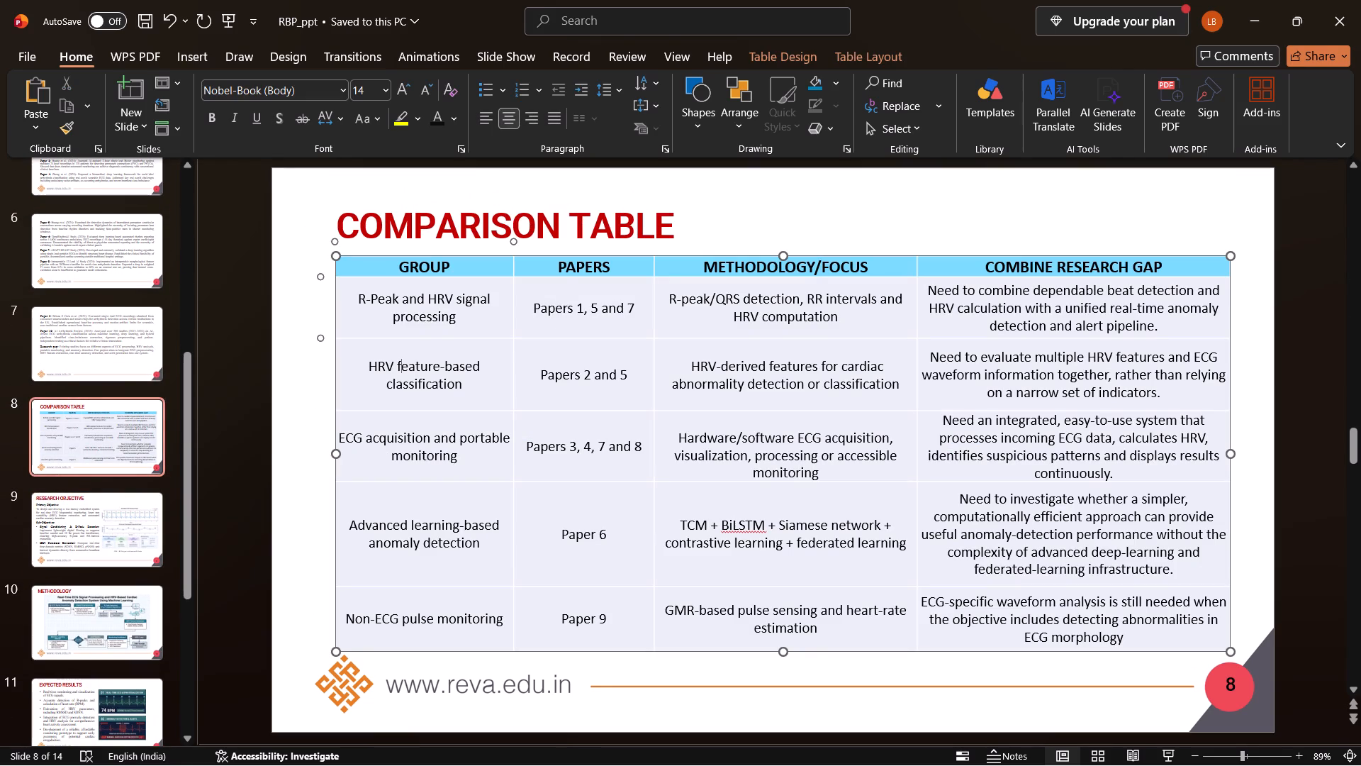
drag(352, 266, 576, 421)
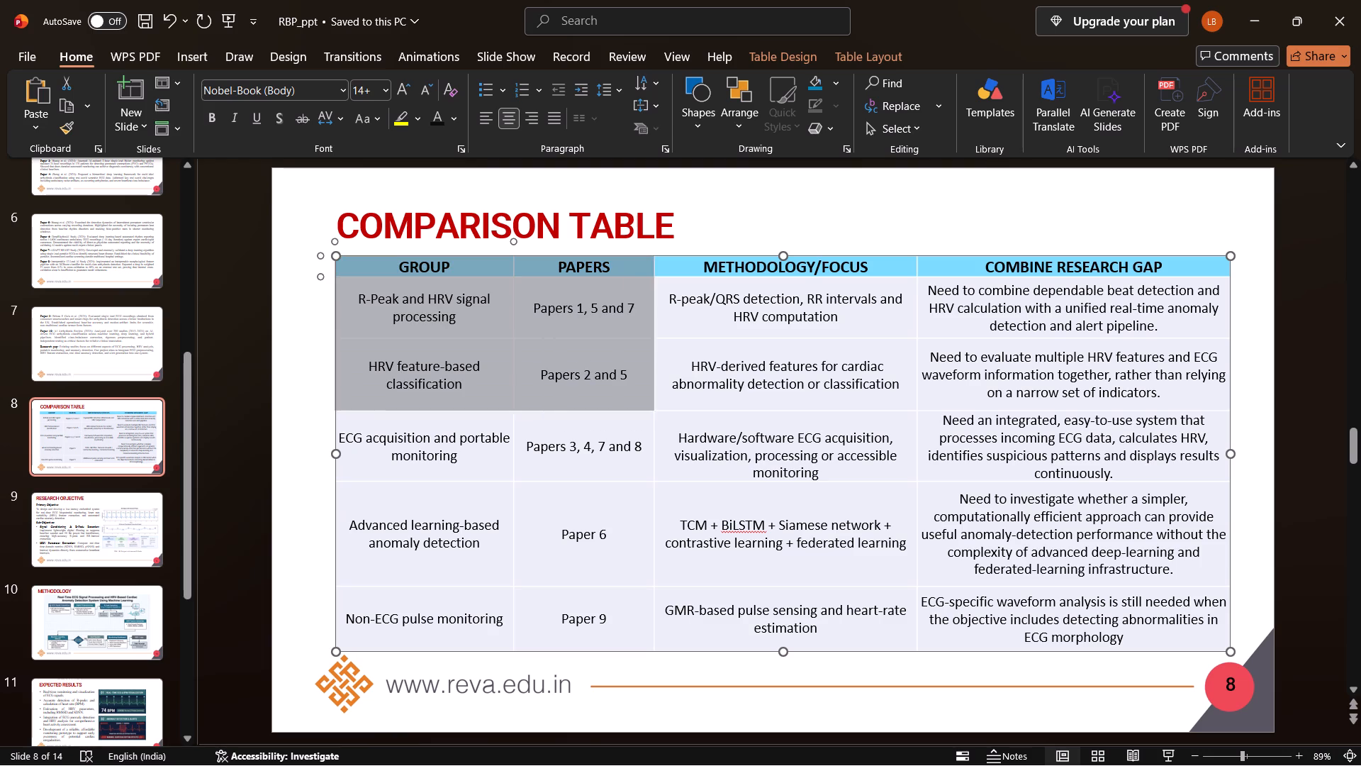
drag(576, 421, 1005, 614)
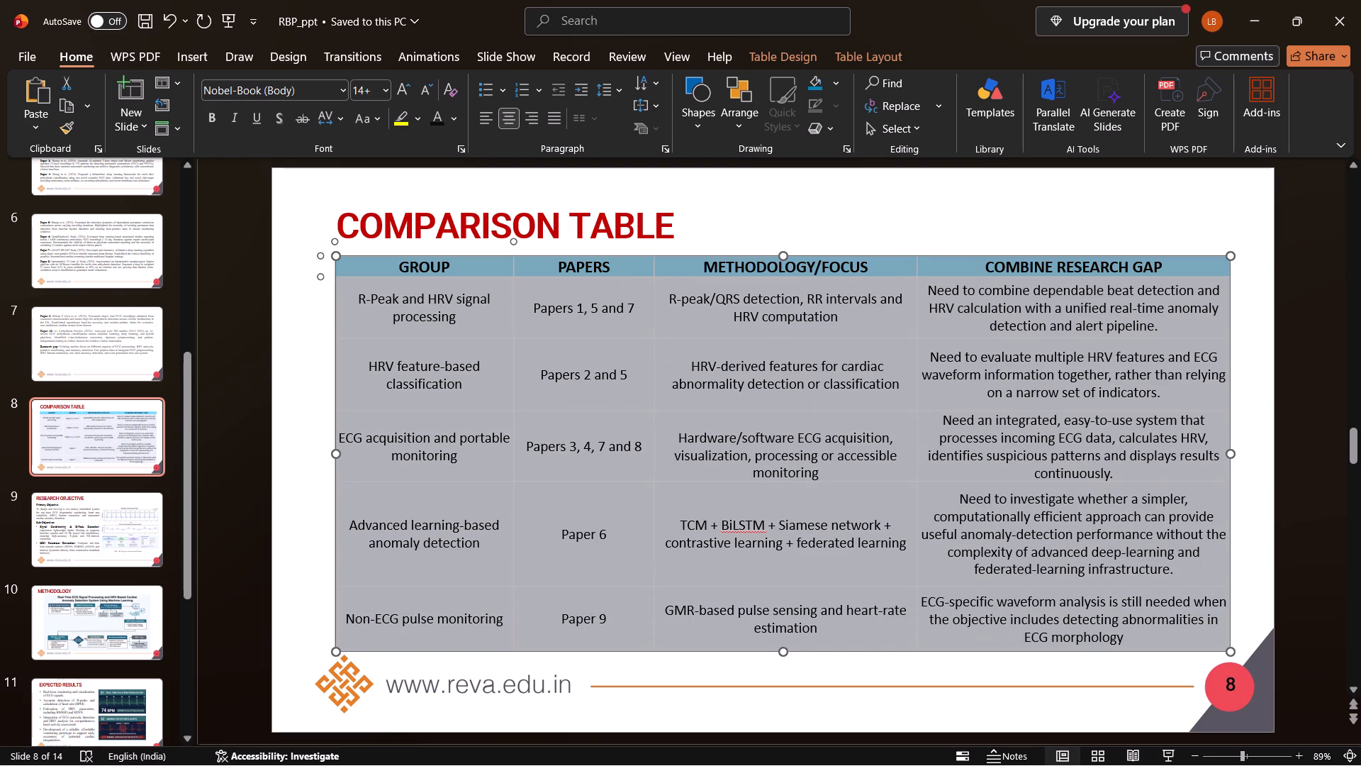
drag(1005, 614, 1046, 618)
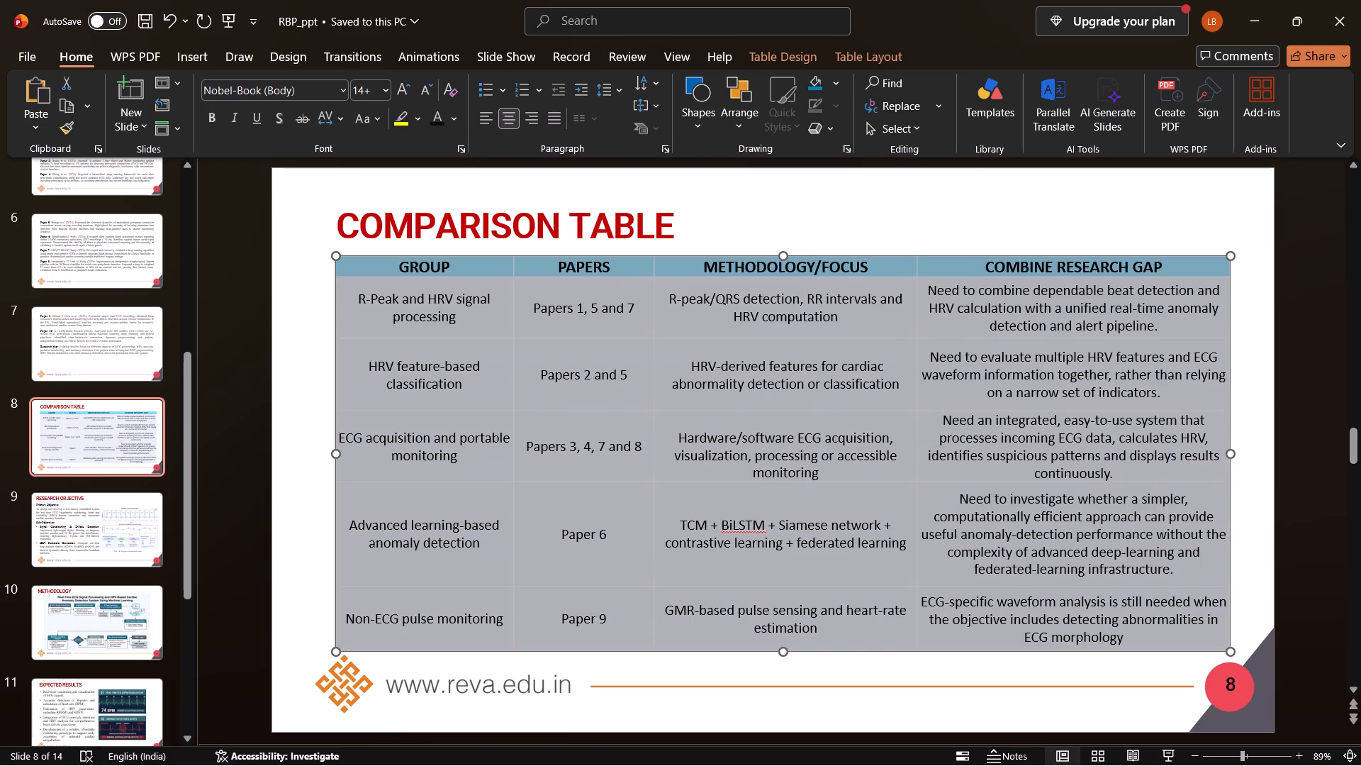
click(303, 85)
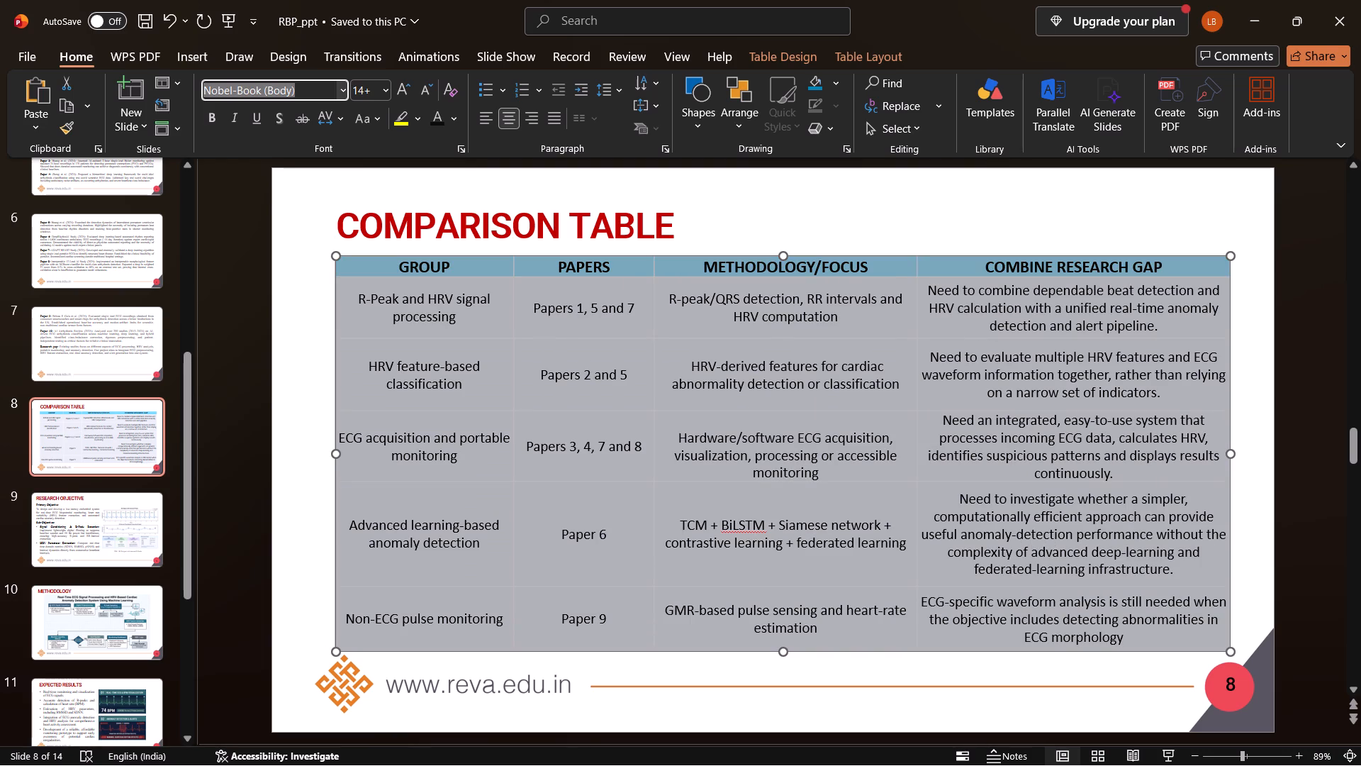
key(BackSpace)
text(tim)
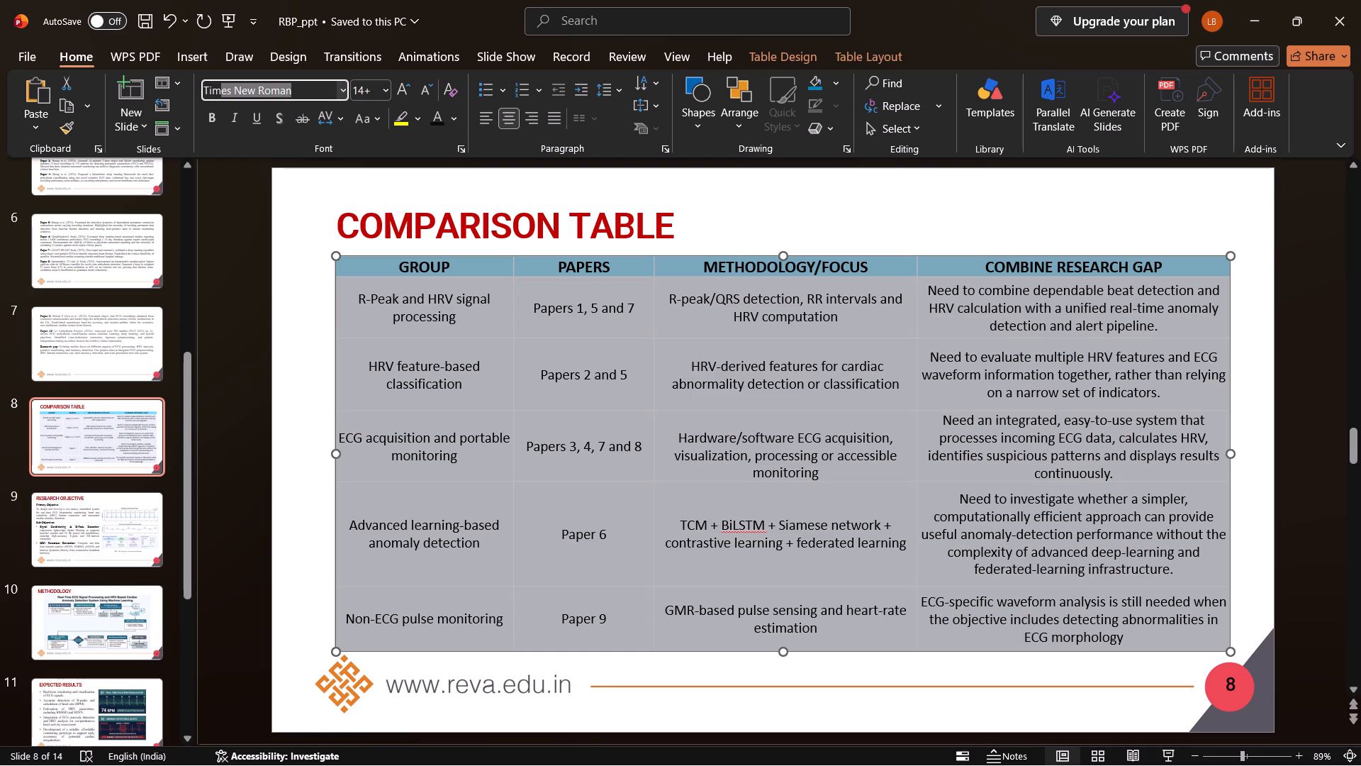
key(Return)
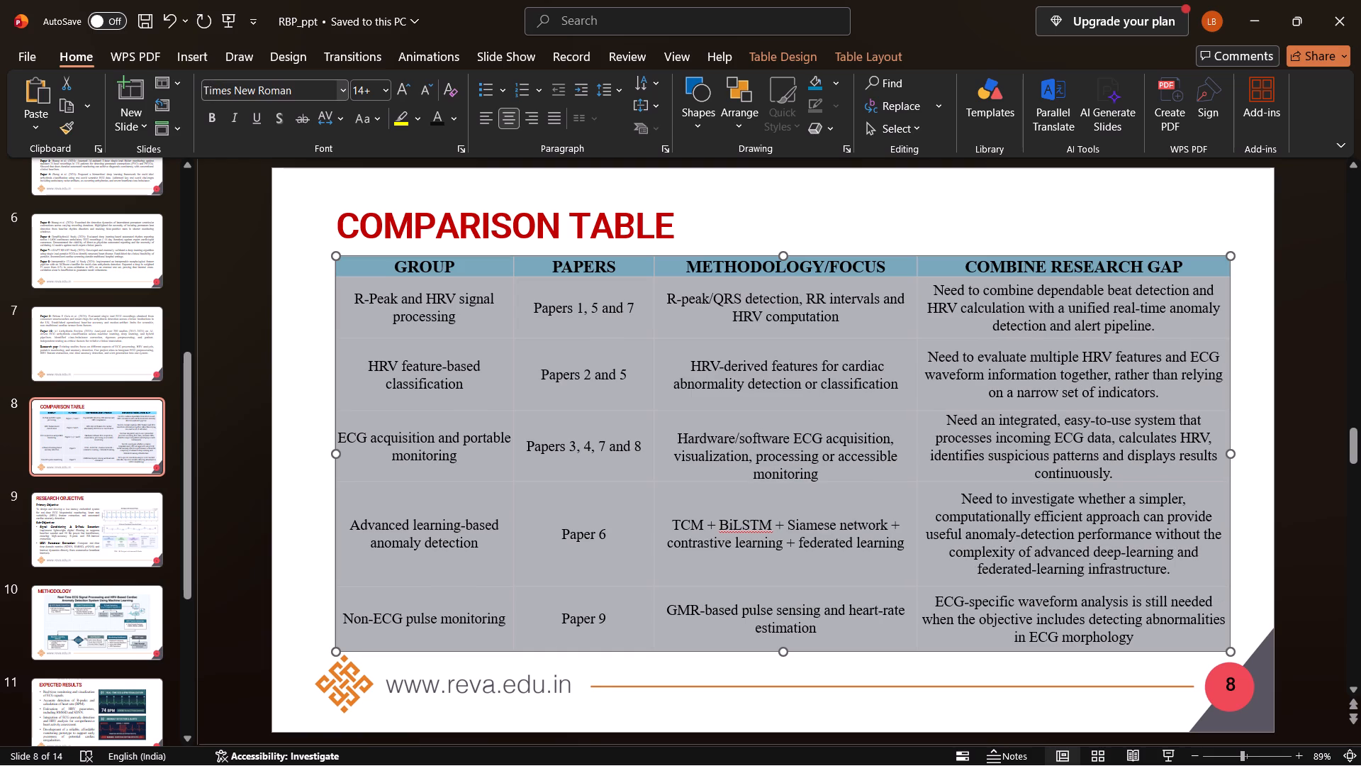
click(750, 214)
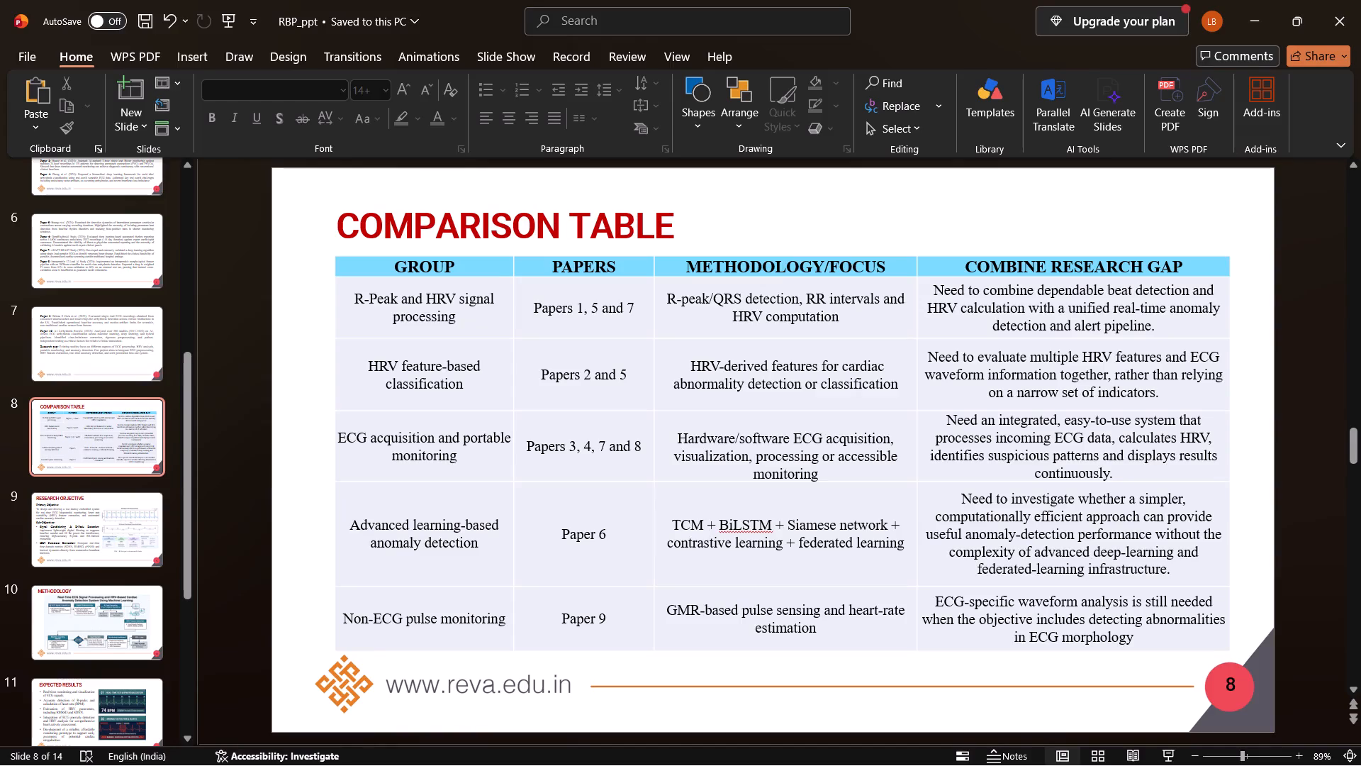
Turn on AutoSave by uploading the presentation to the personal OneDrive, proceeding without the unavailable font.
click(110, 19)
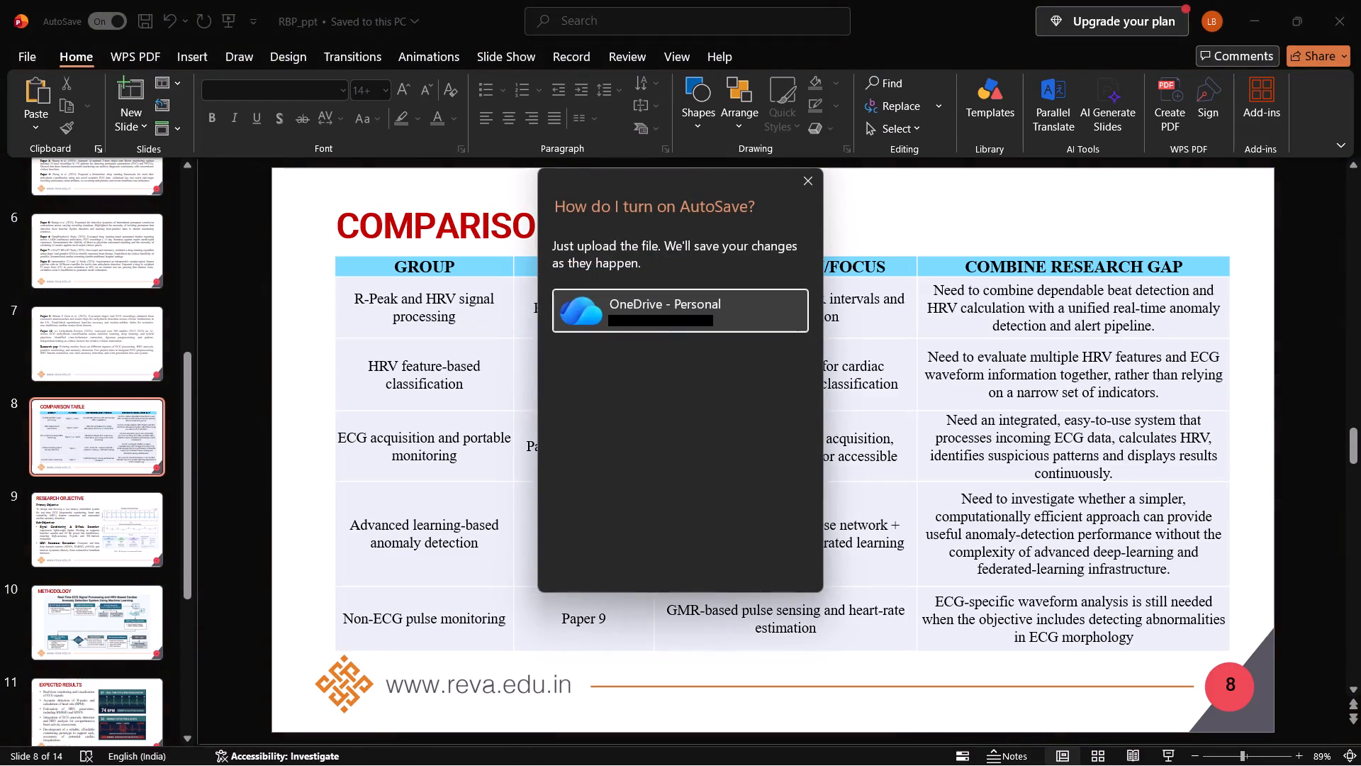
click(670, 311)
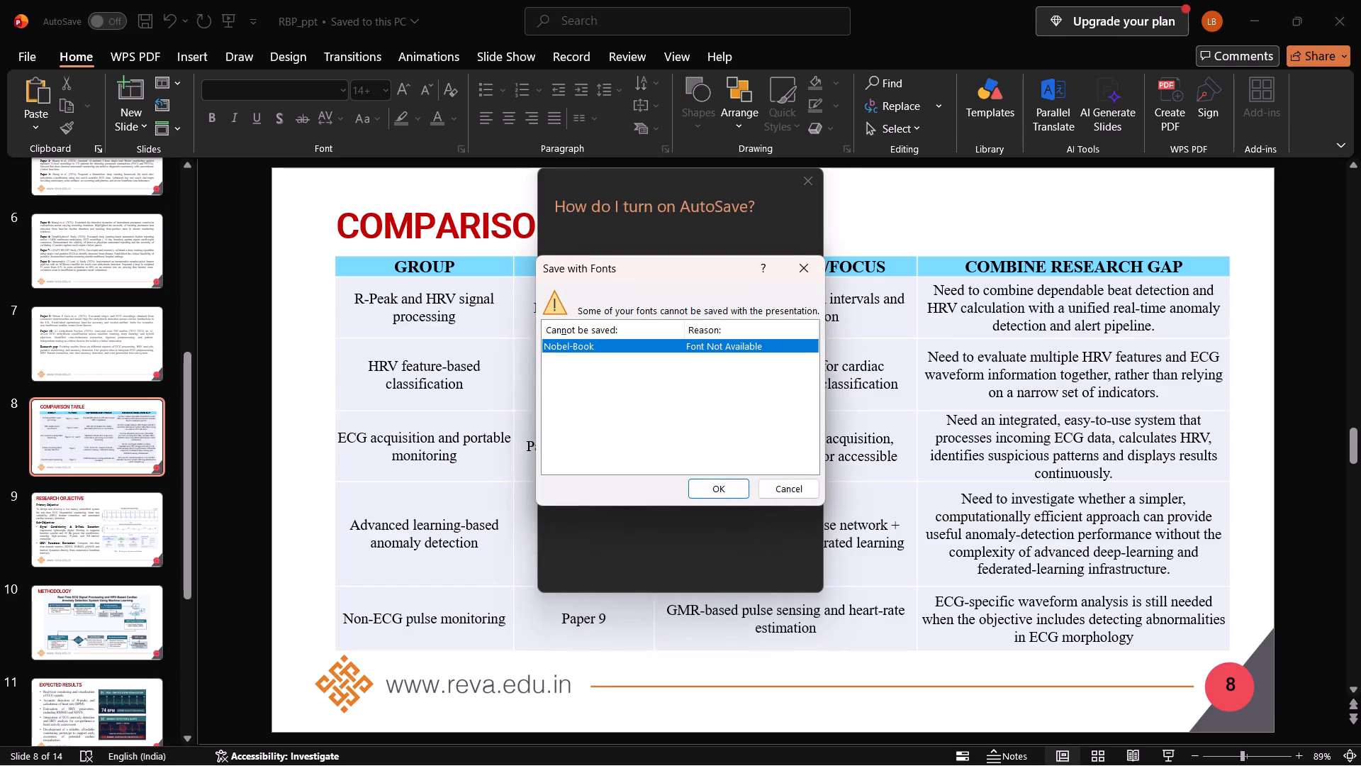
click(723, 481)
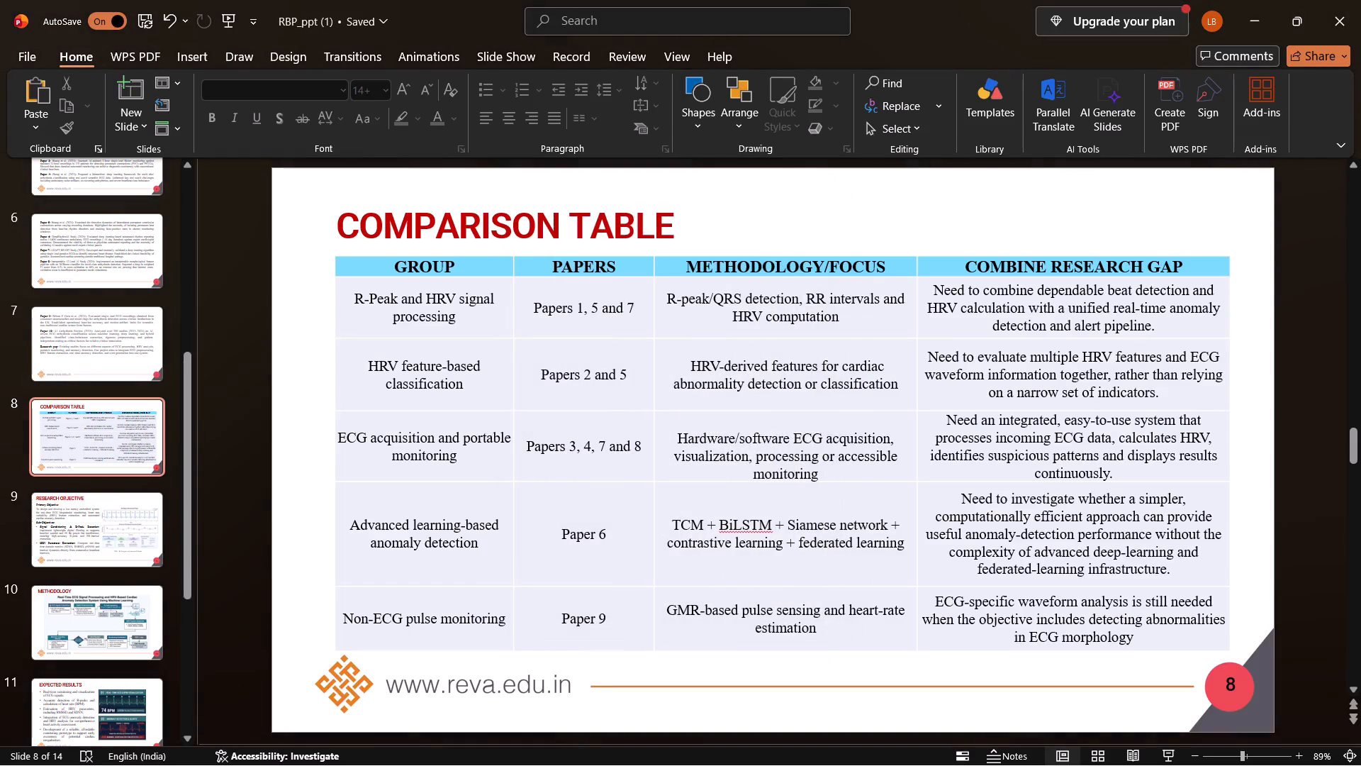
Check the comparison table's text, go to the Research Objective slide and save the presentation.
click(617, 355)
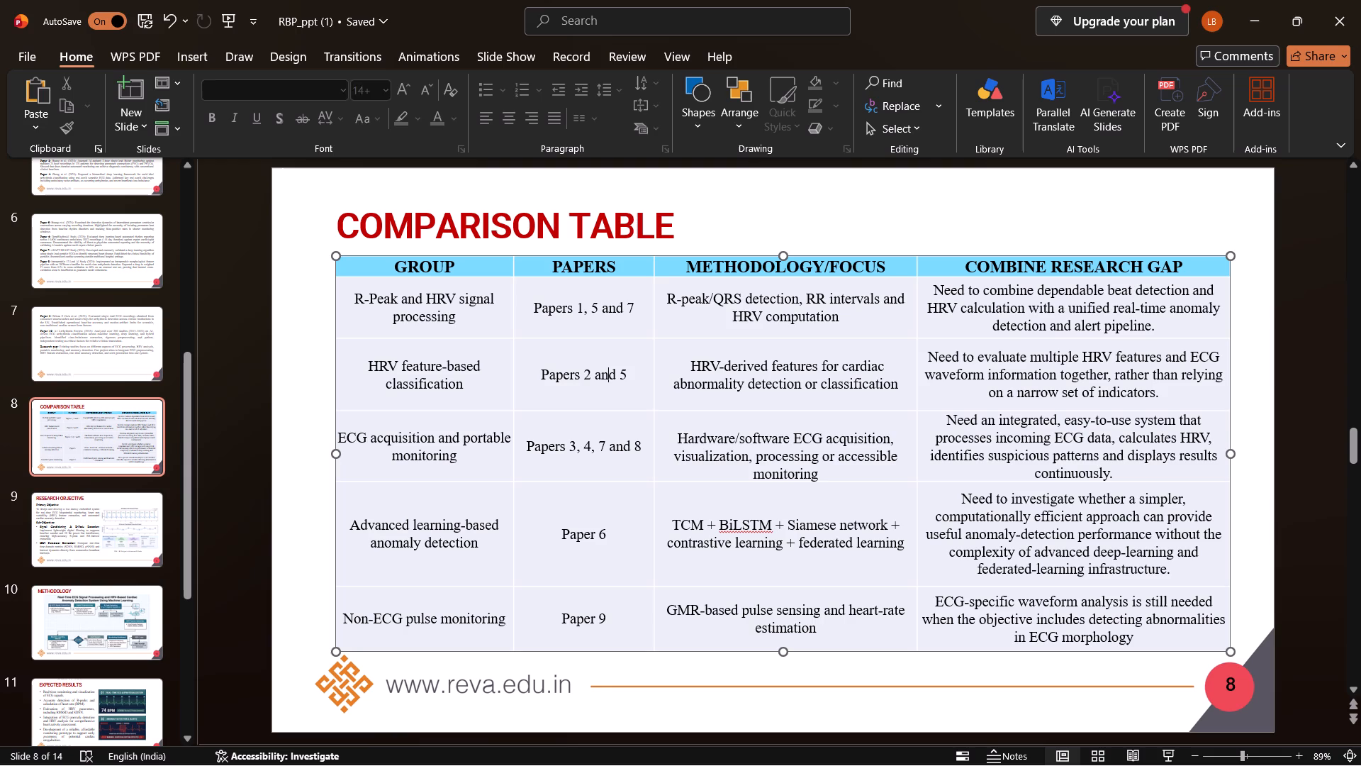
click(737, 442)
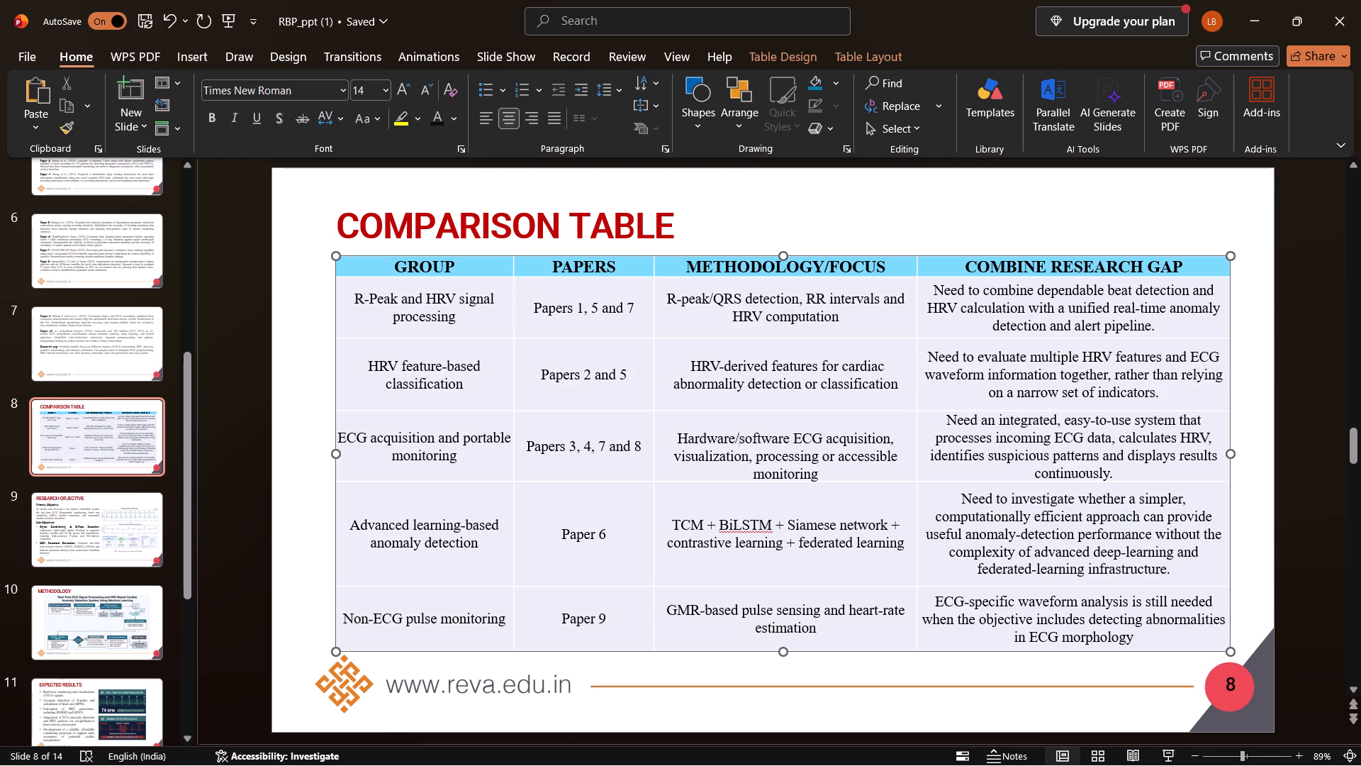
click(137, 527)
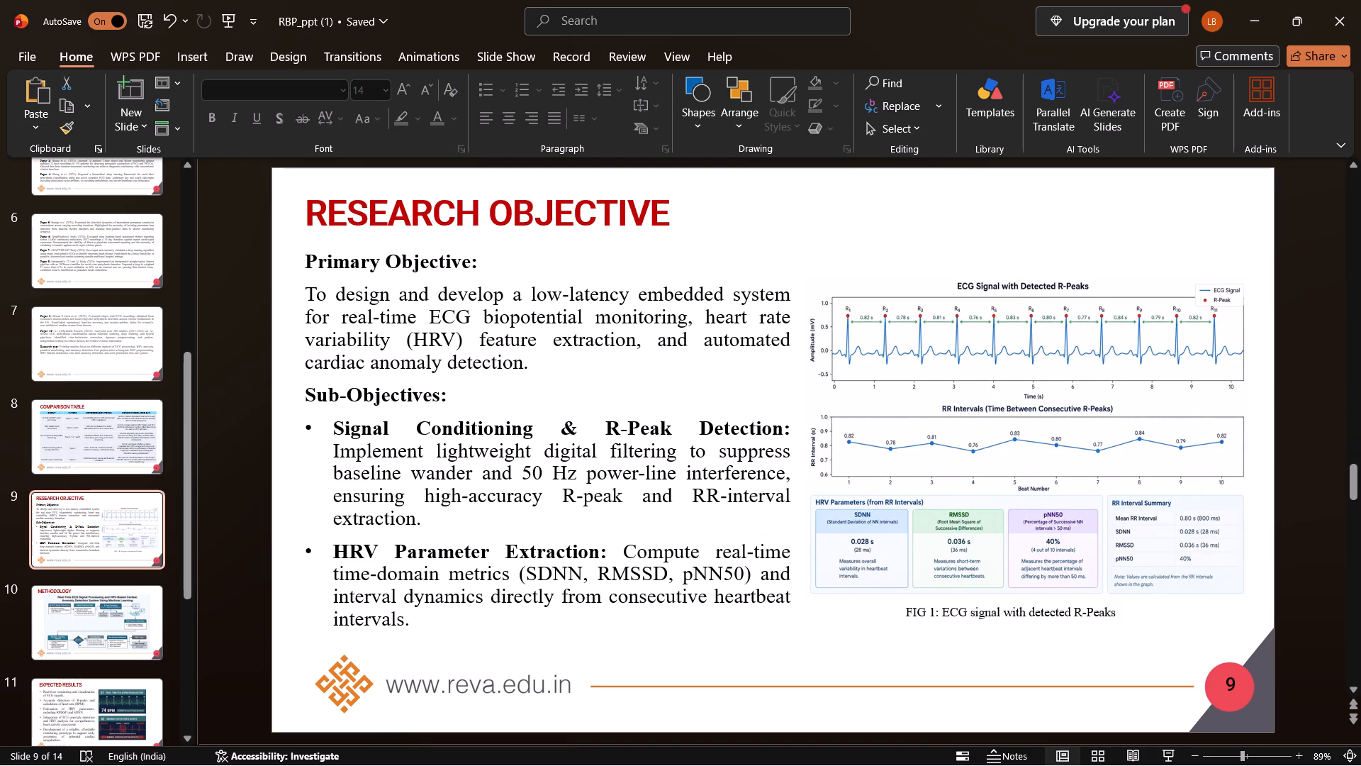
key(ctrl+s)
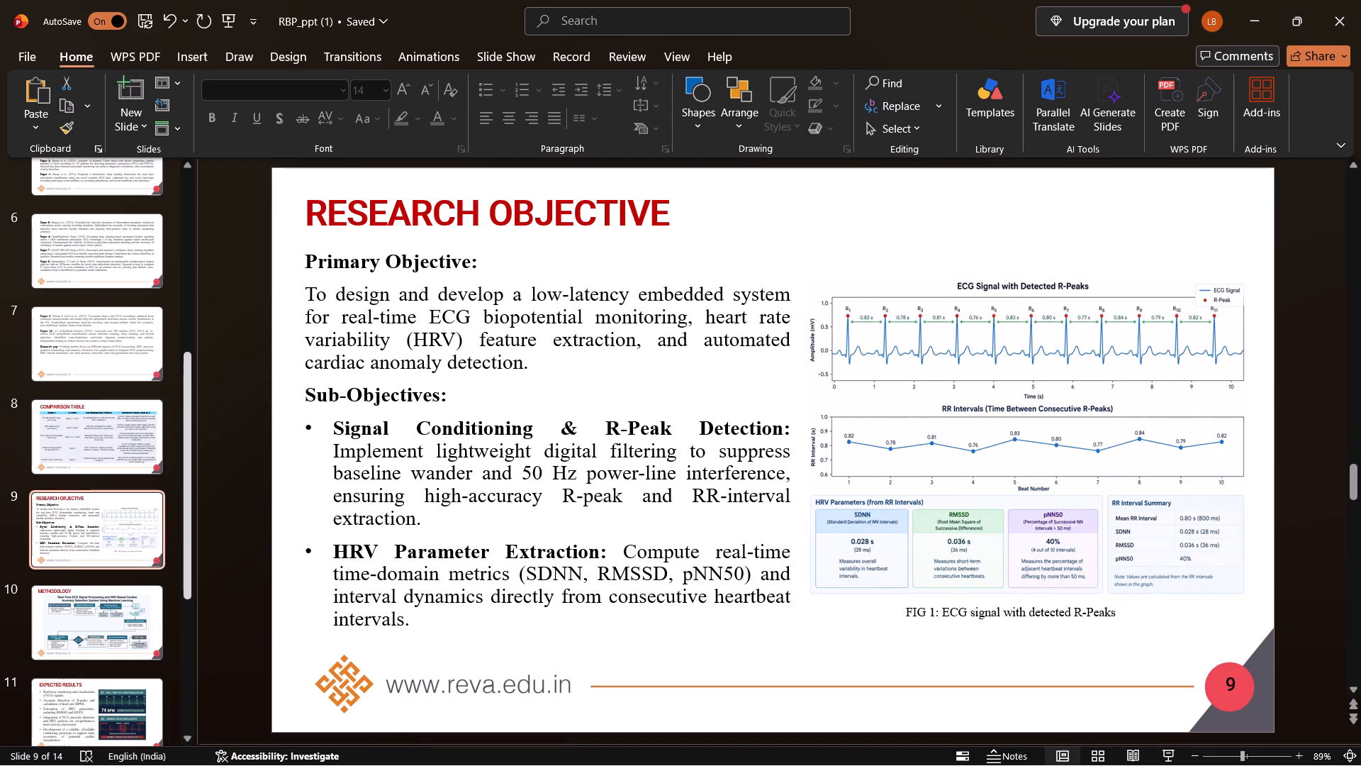
Create a PDF of the presentation with WPS PDF, first saving a local copy as RBP_ppt (1) in the Downloads folder.
click(157, 428)
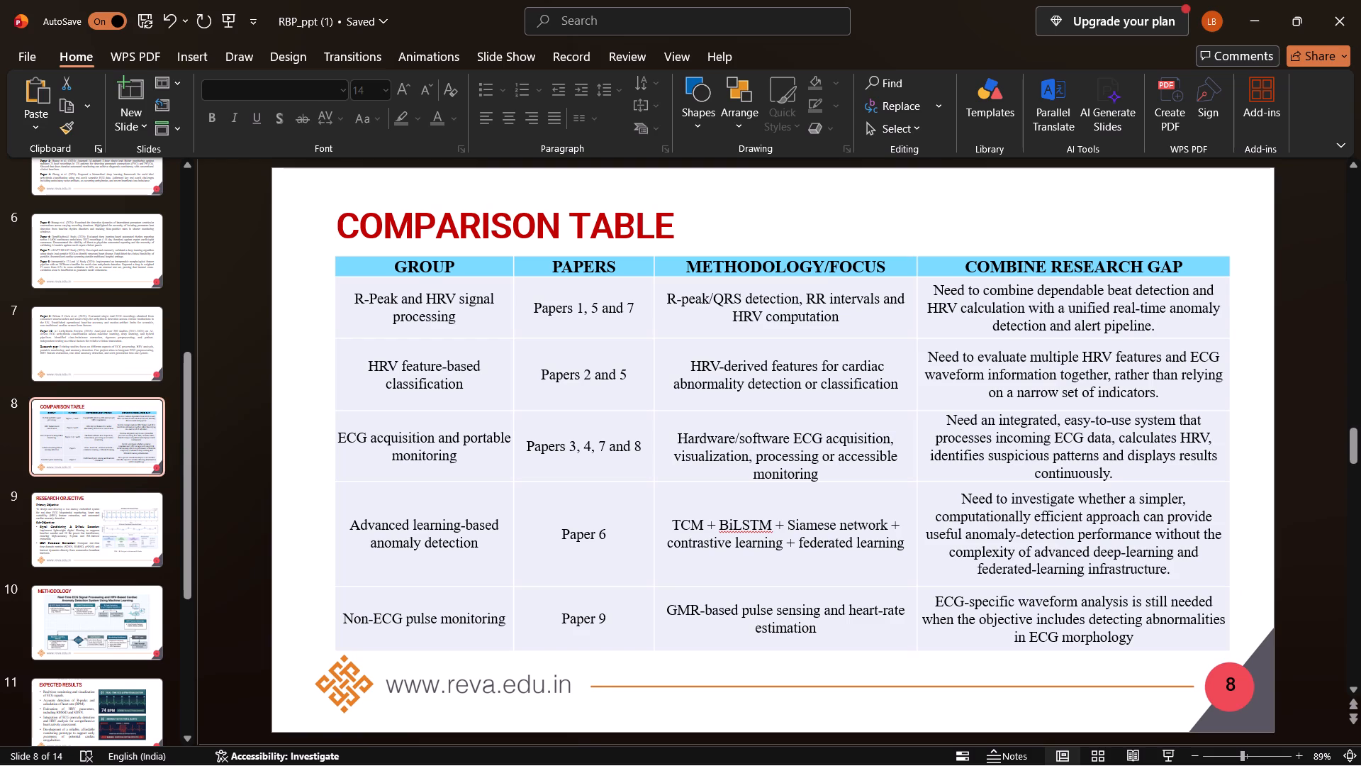
click(1174, 92)
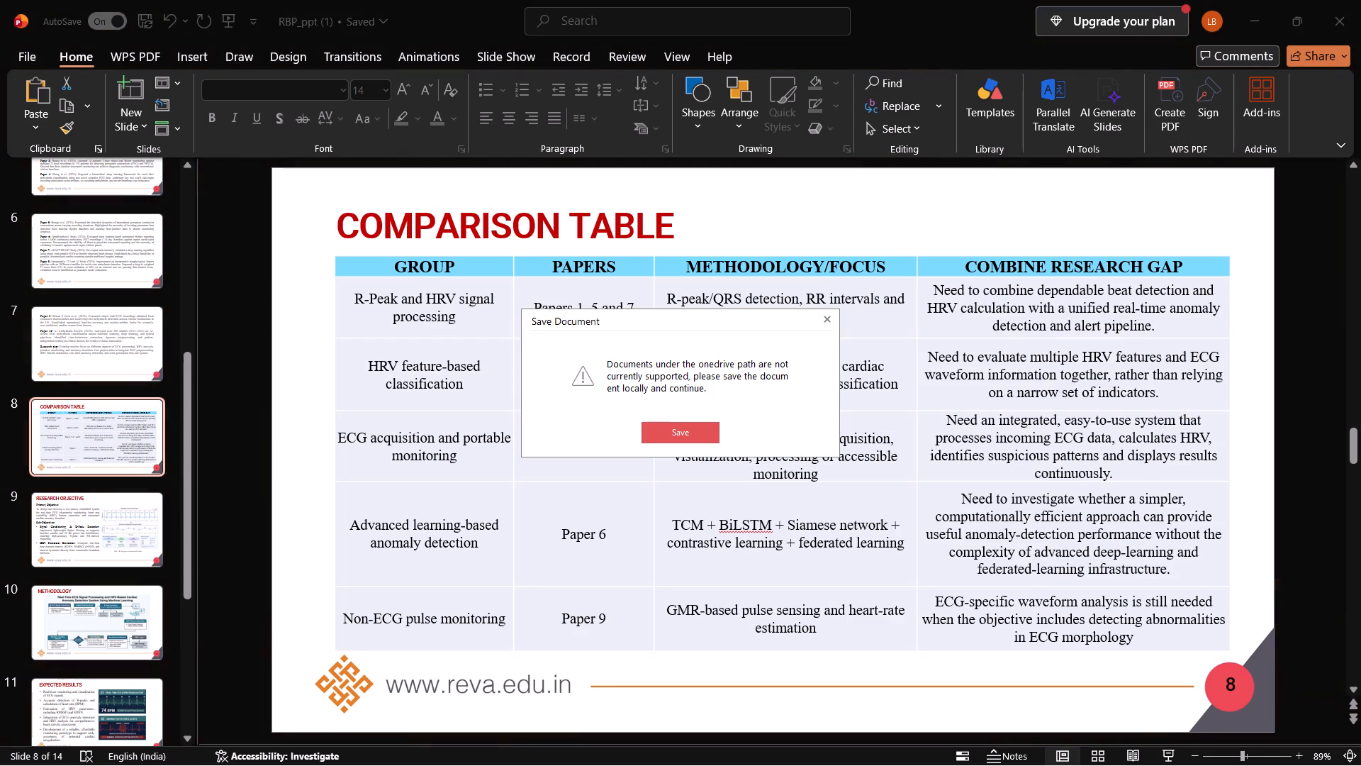
click(691, 432)
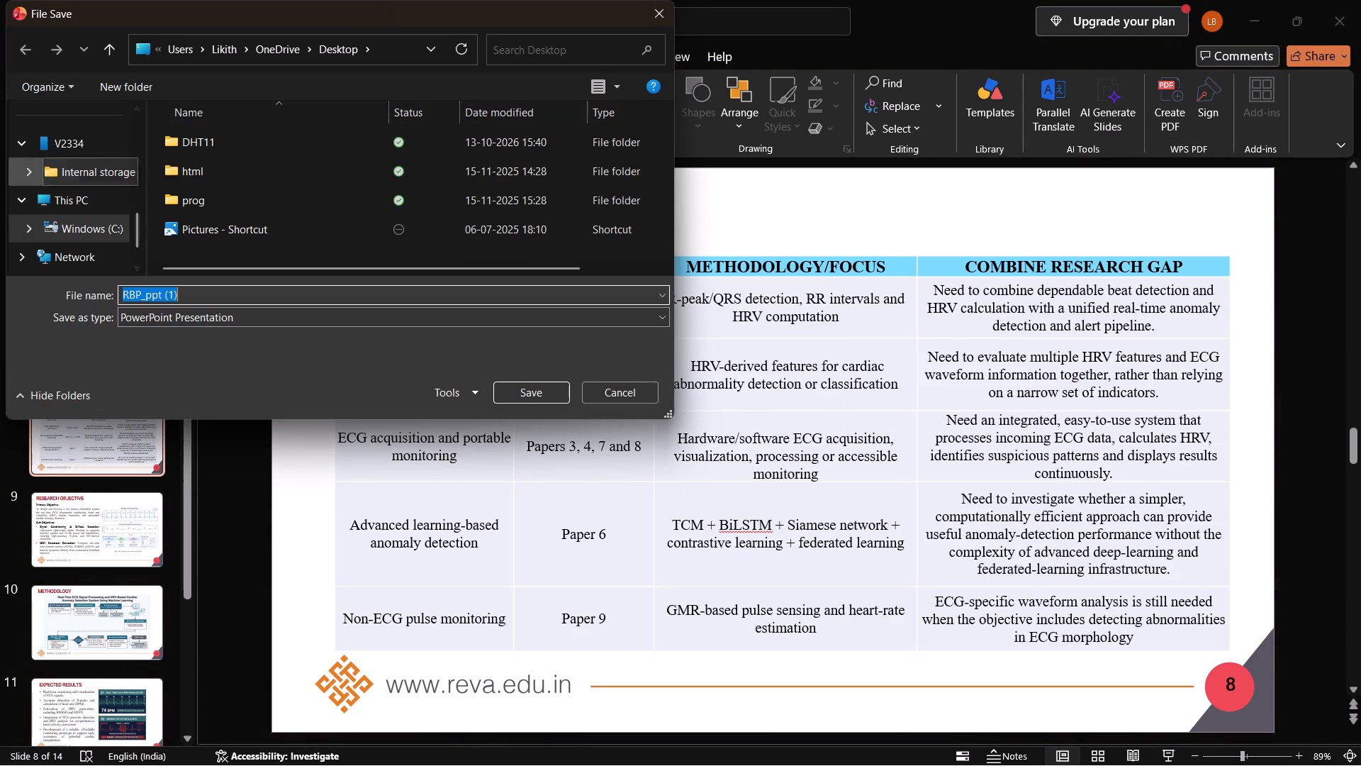
scroll(92, 240, down, 1)
scroll(87, 158, up, 1)
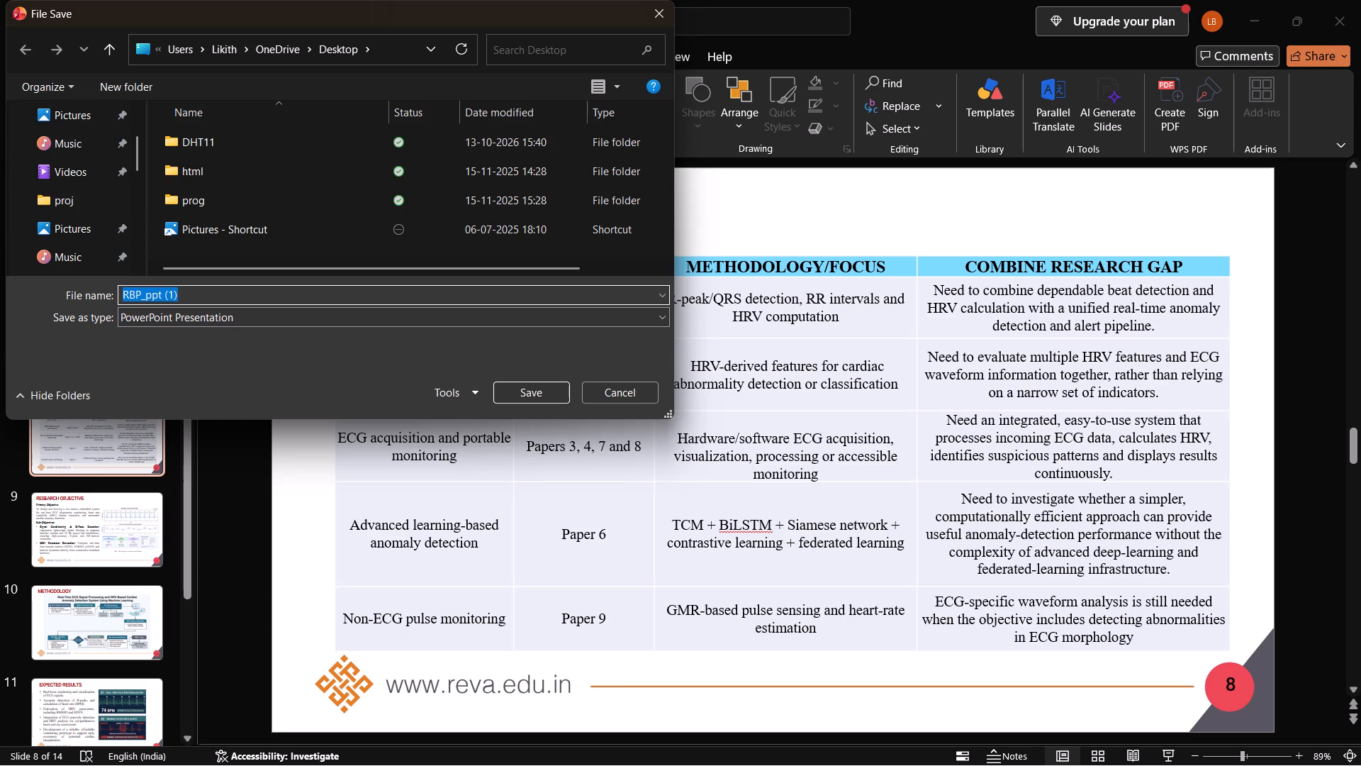
click(73, 167)
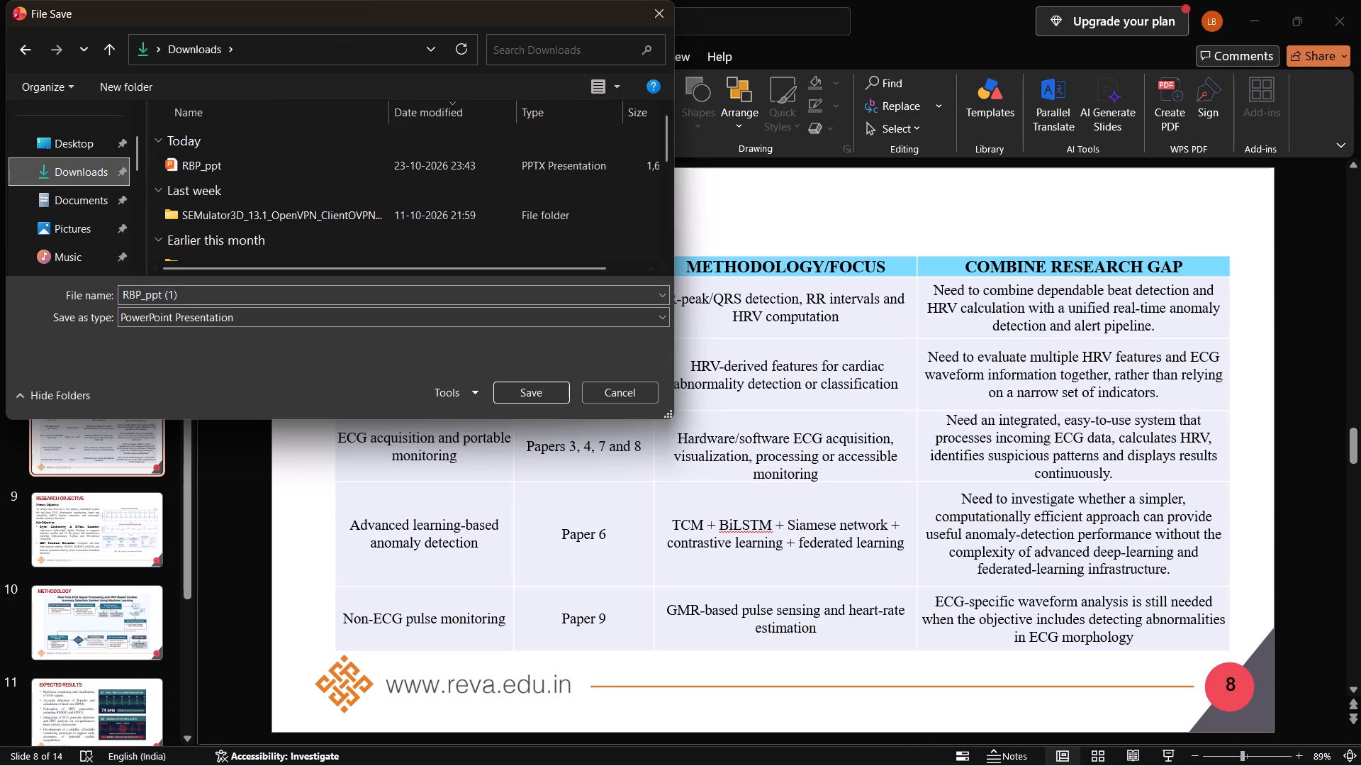
click(514, 394)
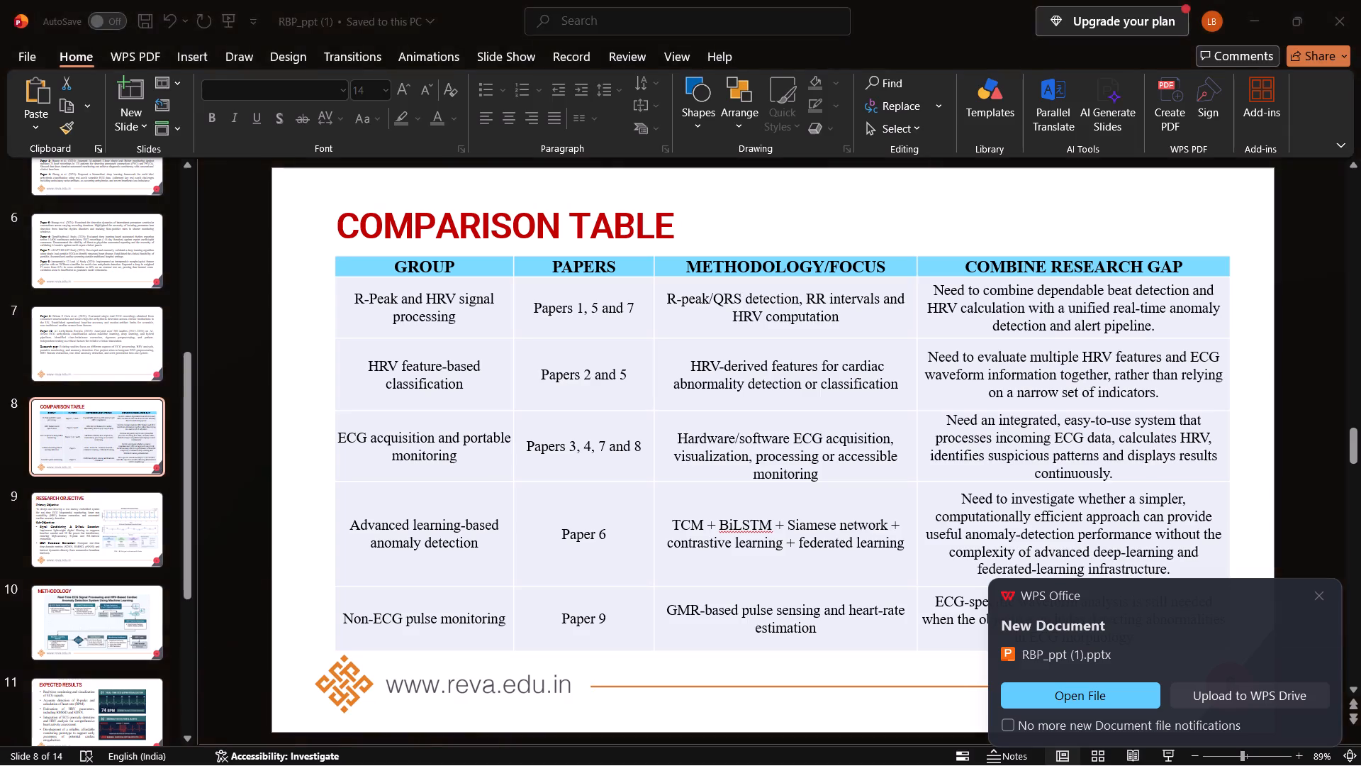
Review the exported PDF in WPS Office from the title page through the Thank You page and close its window.
scroll(822, 487, down, 2)
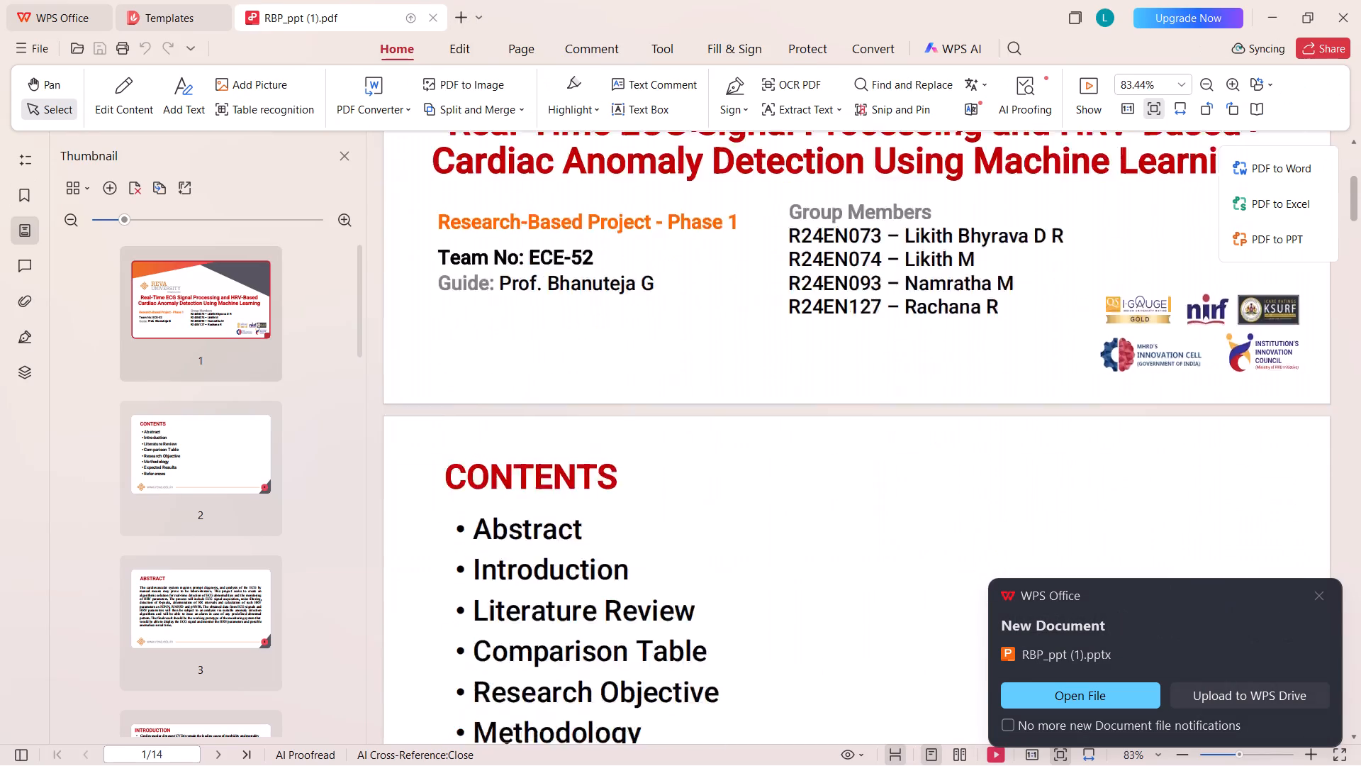
scroll(822, 487, down, 10)
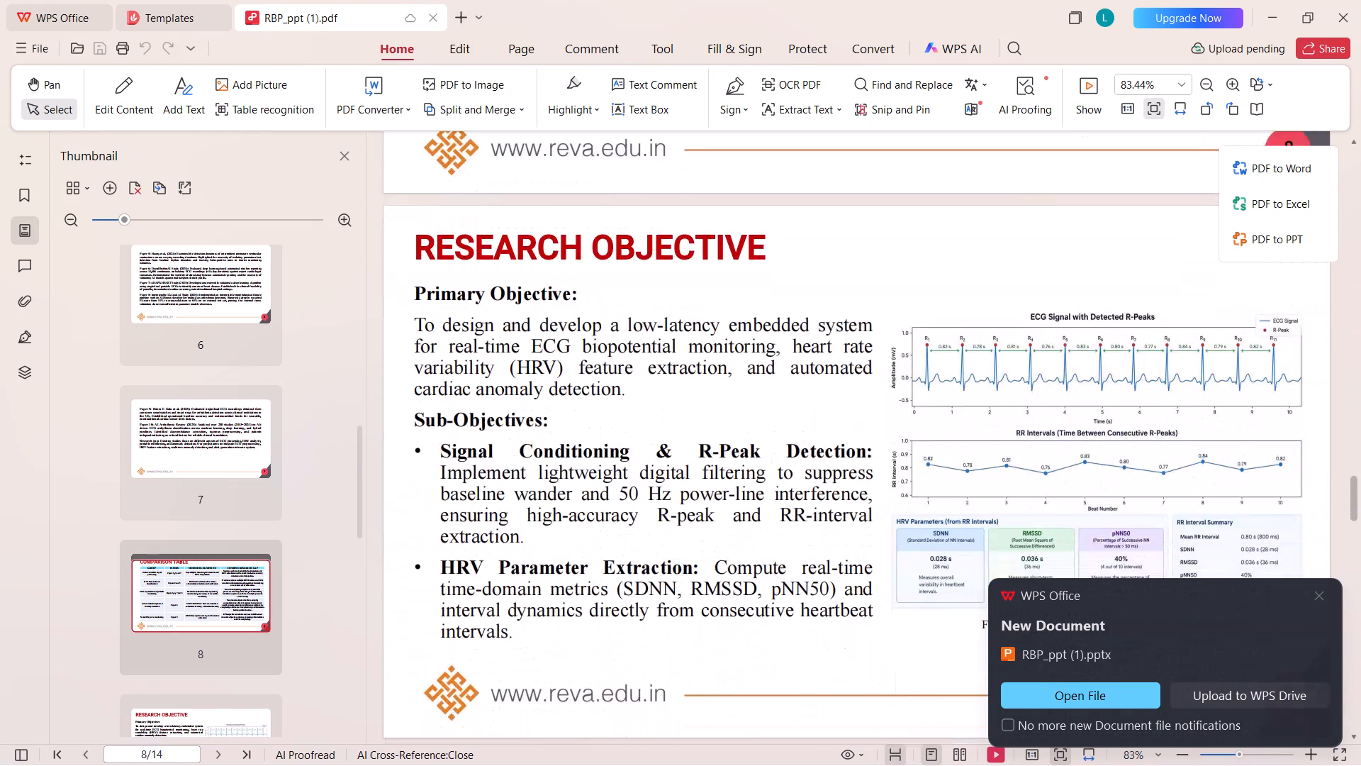
scroll(822, 487, down, 1)
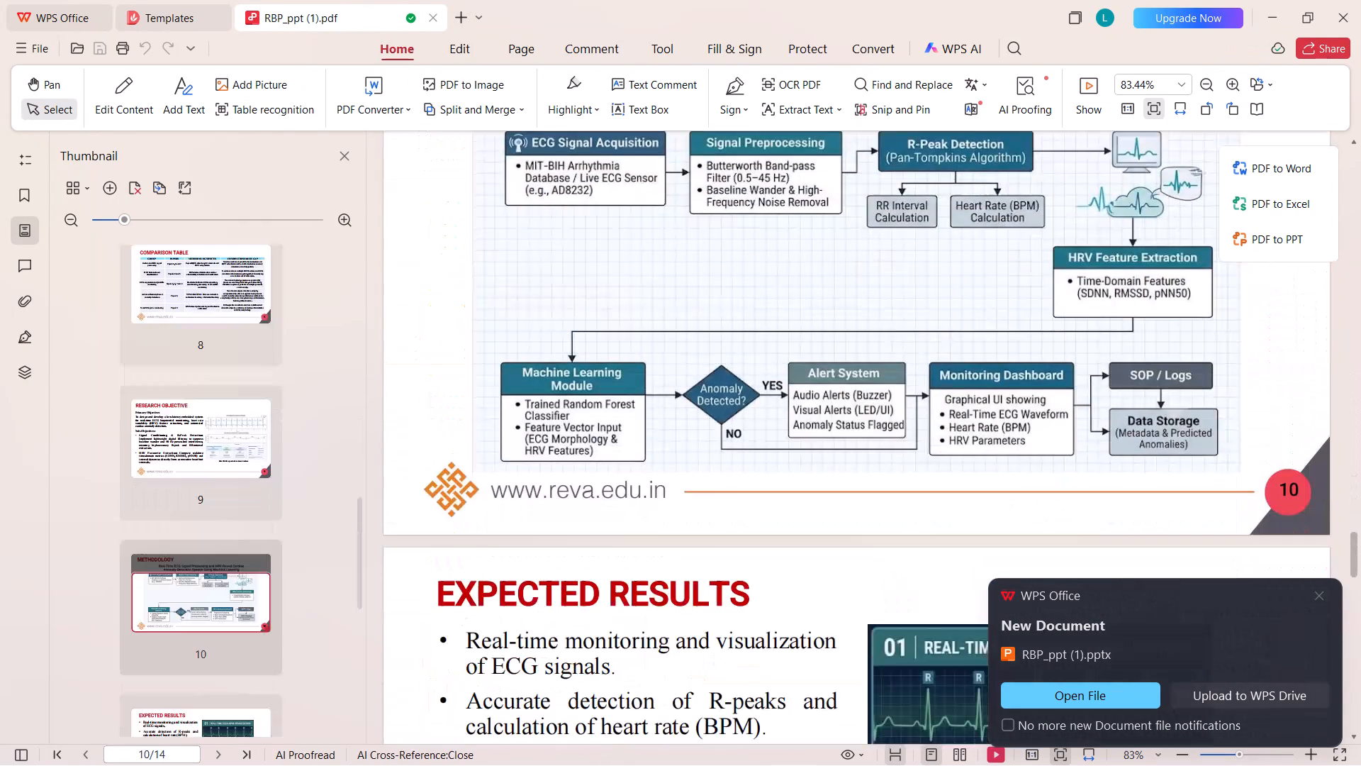
scroll(822, 487, down, 3)
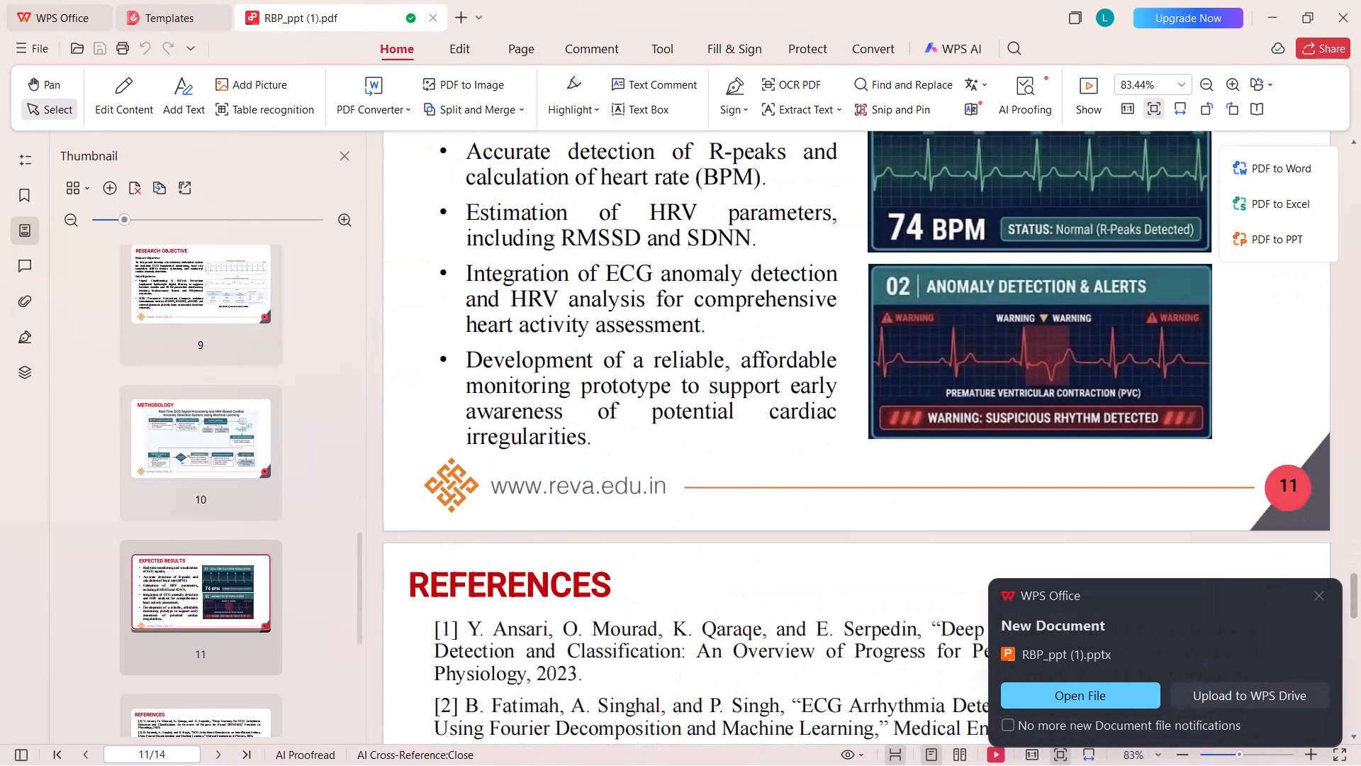
scroll(822, 487, down, 6)
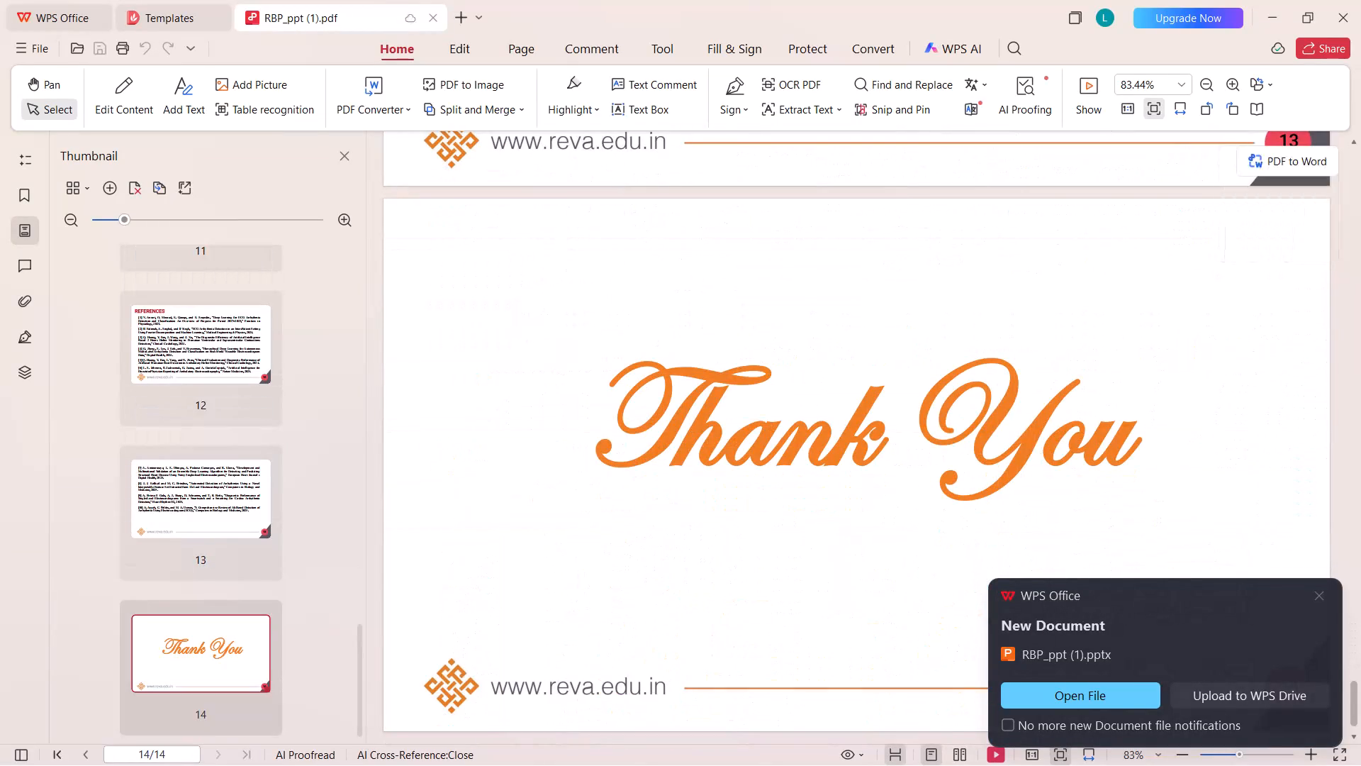
click(1357, 11)
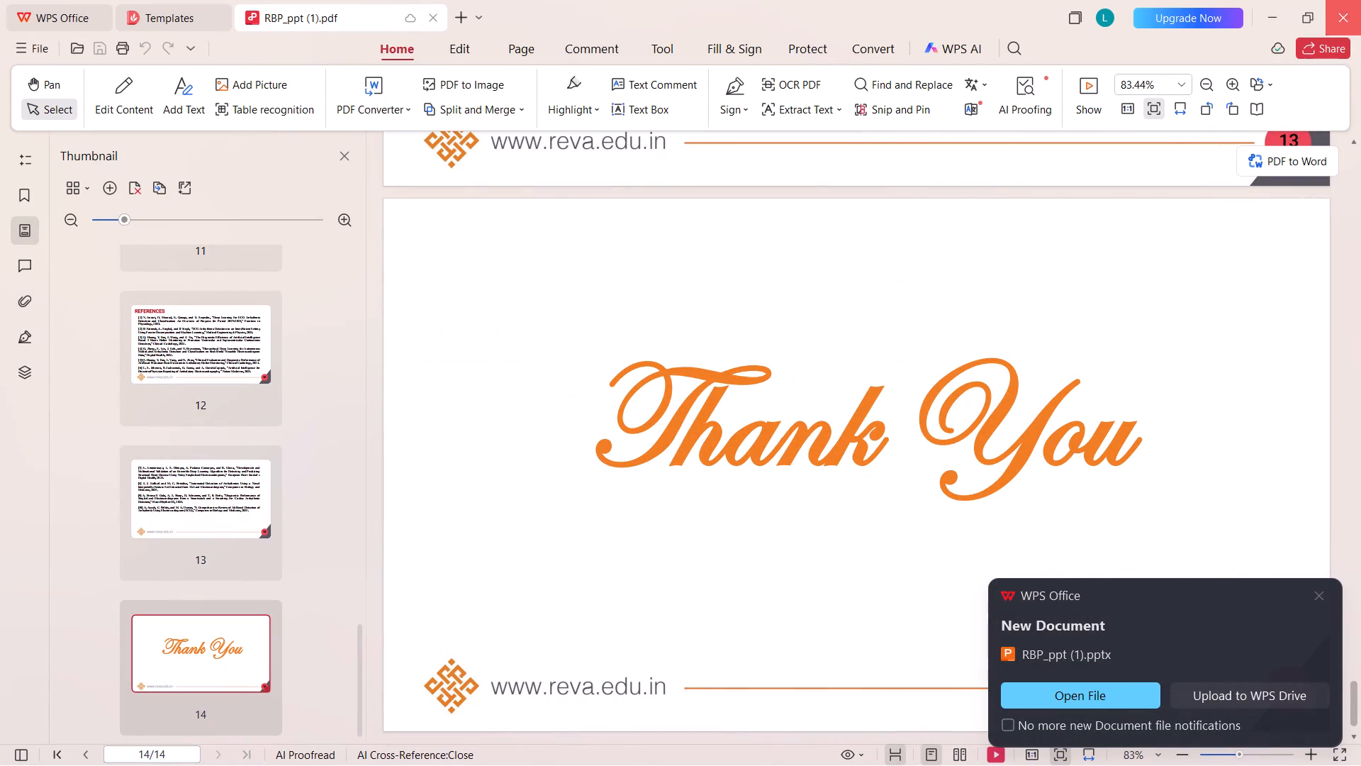
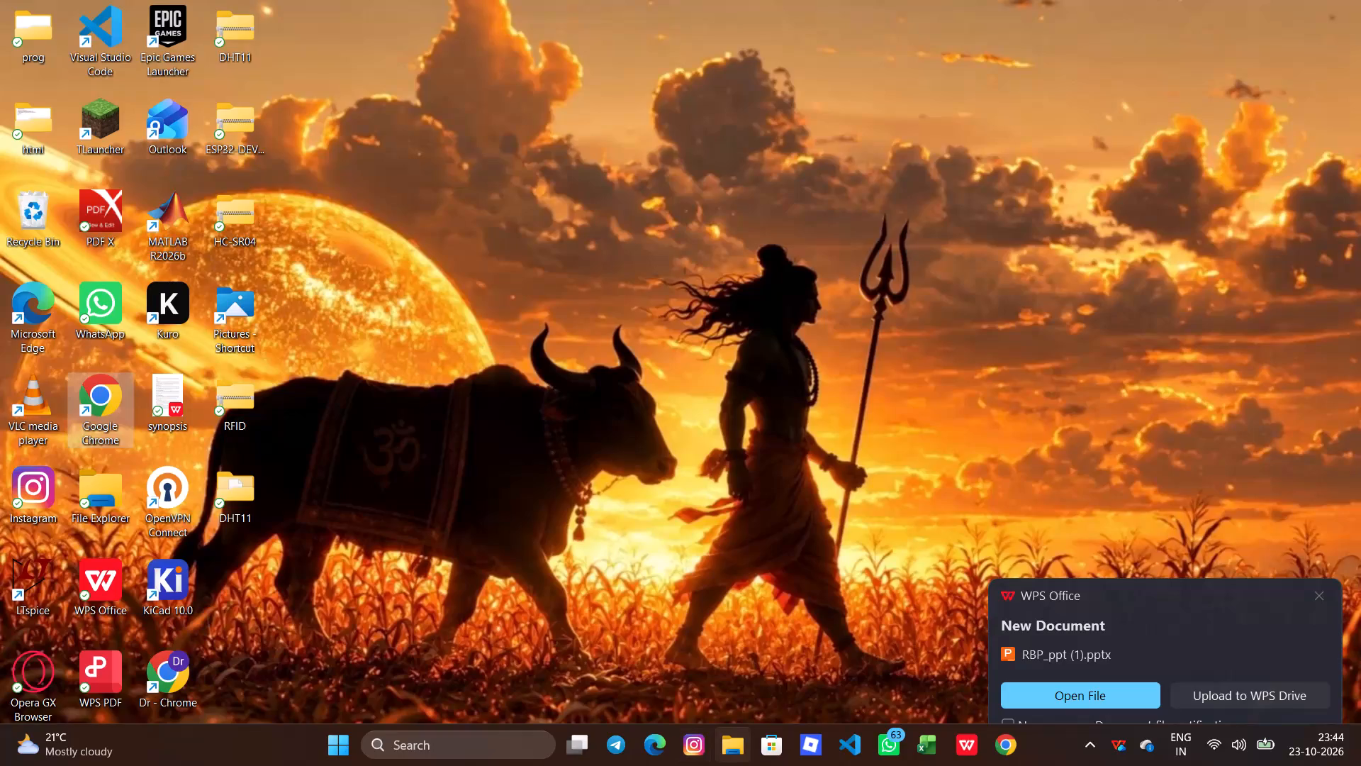
Switch to File Explorer and open the Downloads folder.
click(721, 748)
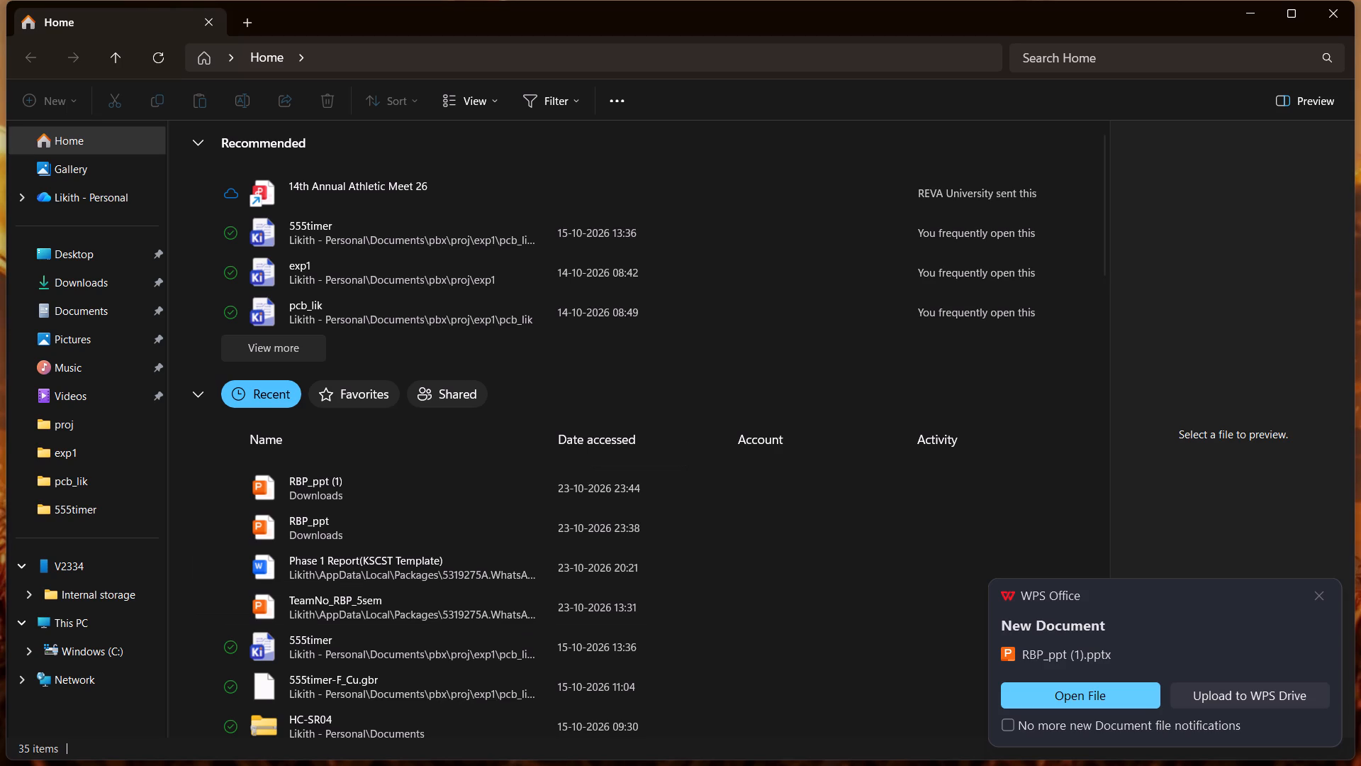
scroll(691, 628, up, 4)
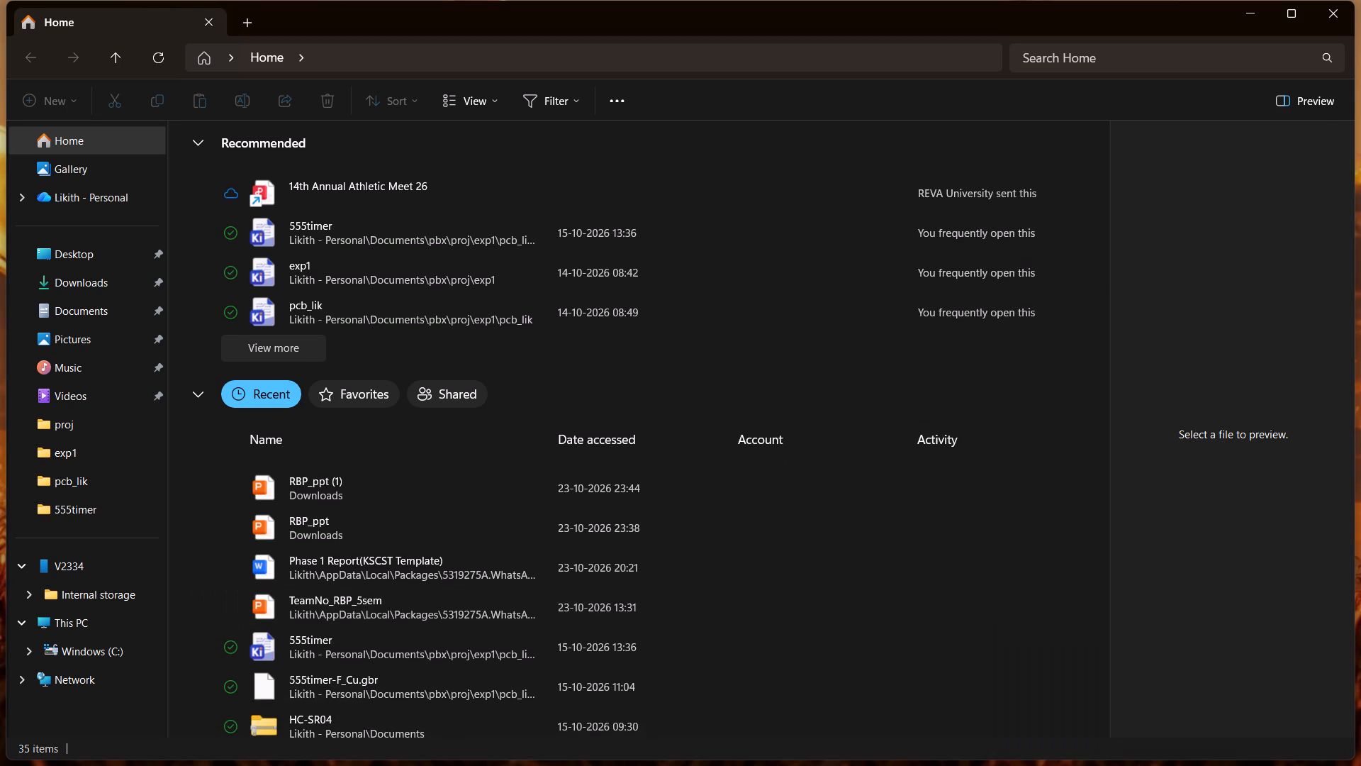
scroll(691, 628, up, 10)
click(73, 291)
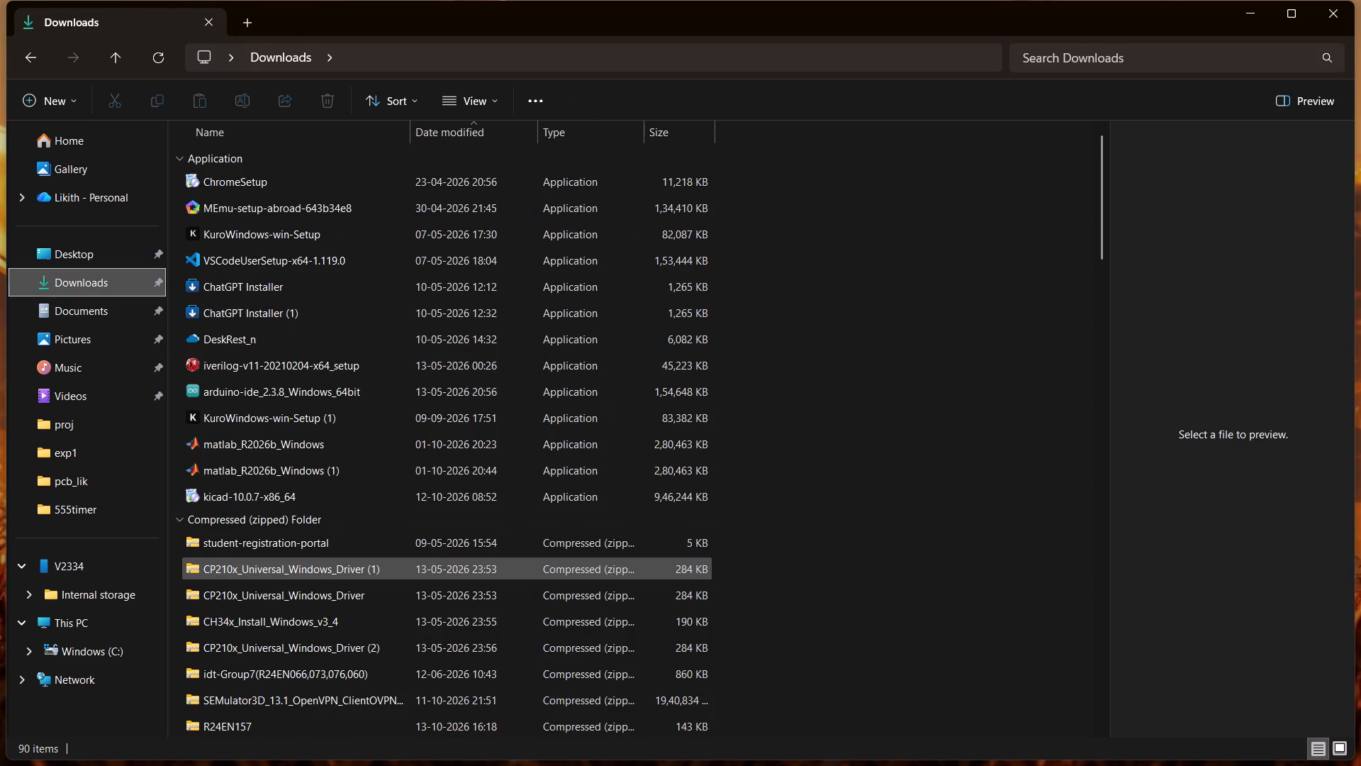
Find the RBP_ppt (1) presentation among the PPTX files in Downloads and open it in WPS Office.
scroll(329, 560, down, 1)
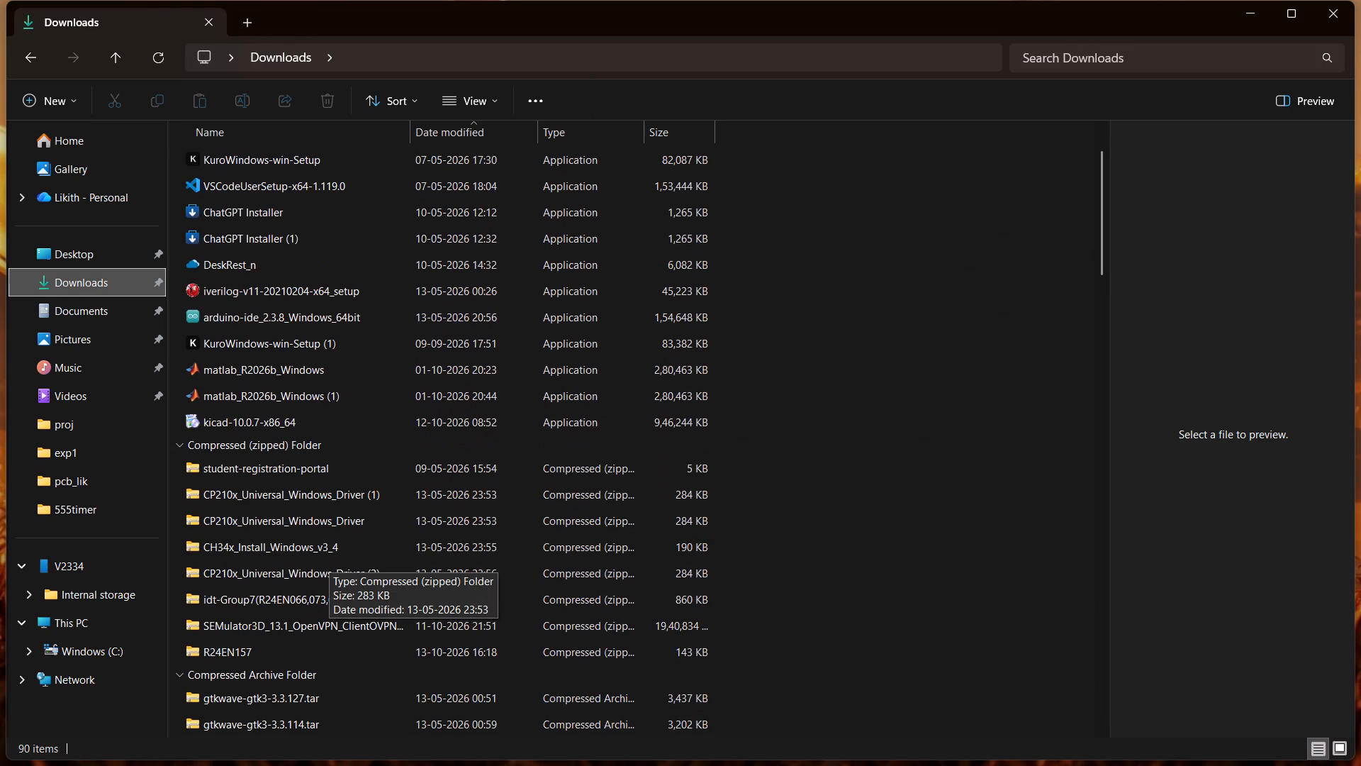
scroll(329, 560, up, 2)
scroll(329, 560, down, 2)
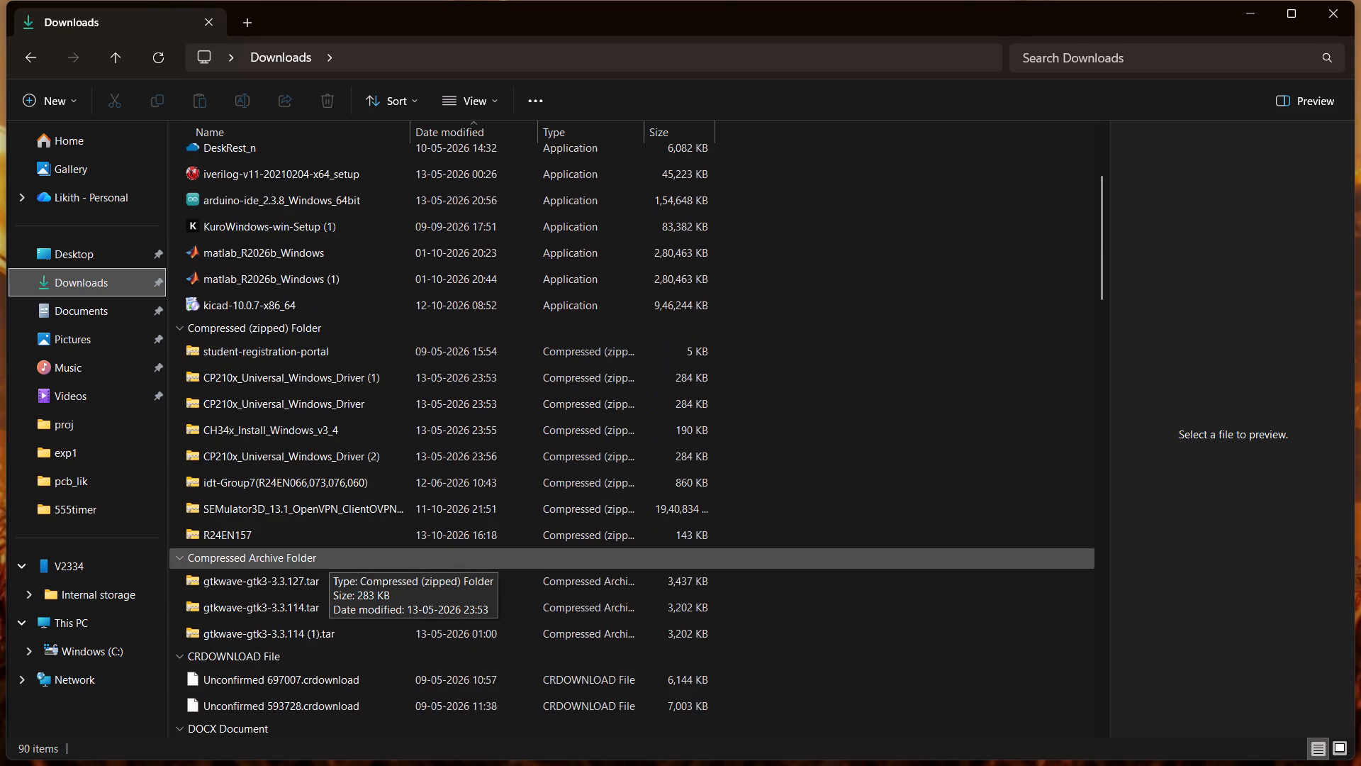
scroll(329, 560, down, 7)
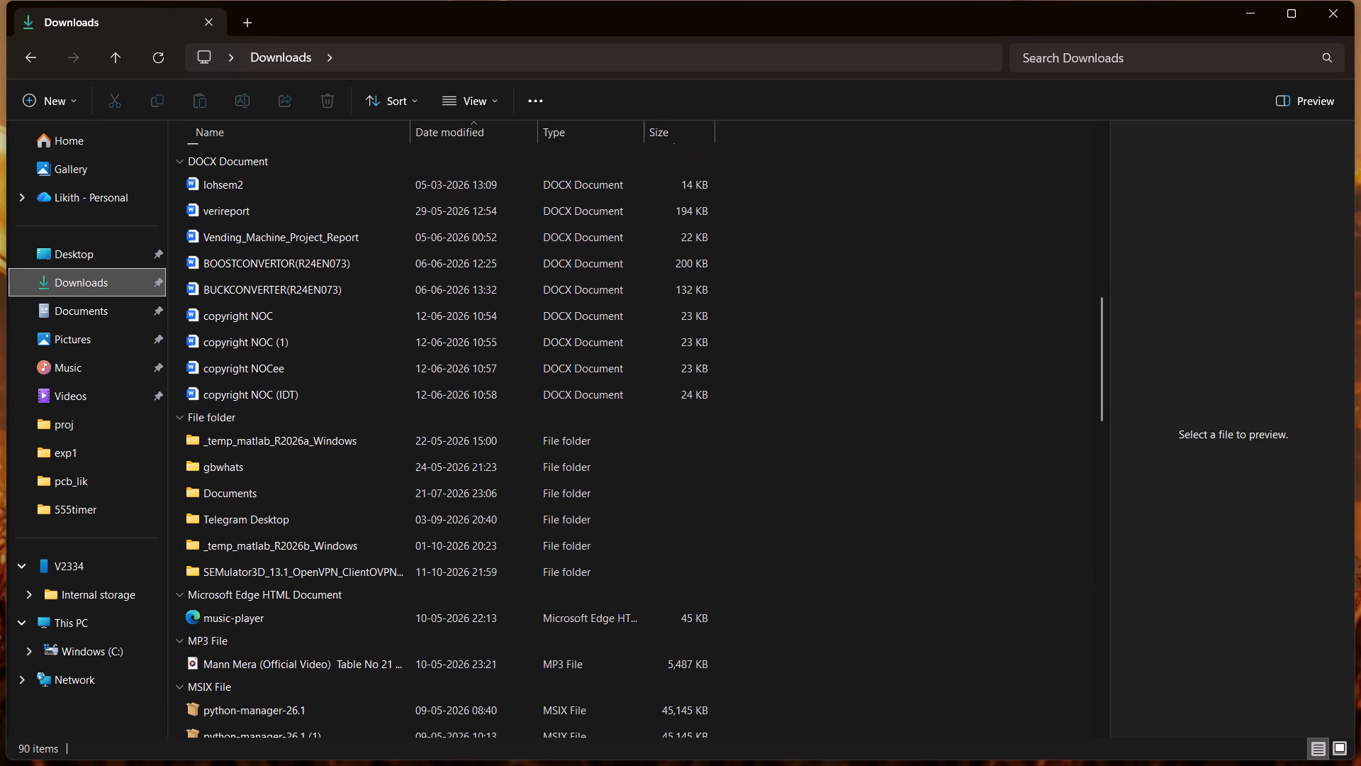
scroll(329, 560, down, 1)
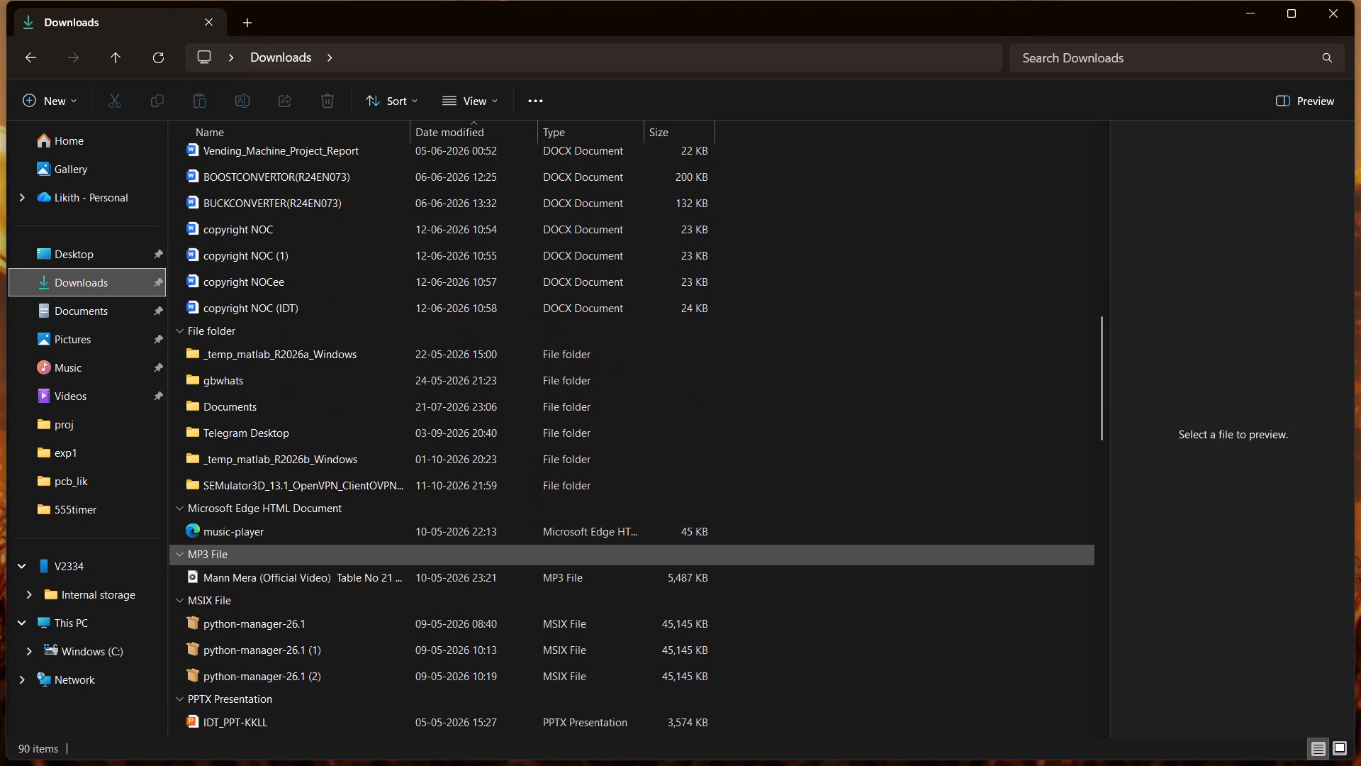
scroll(329, 560, down, 1)
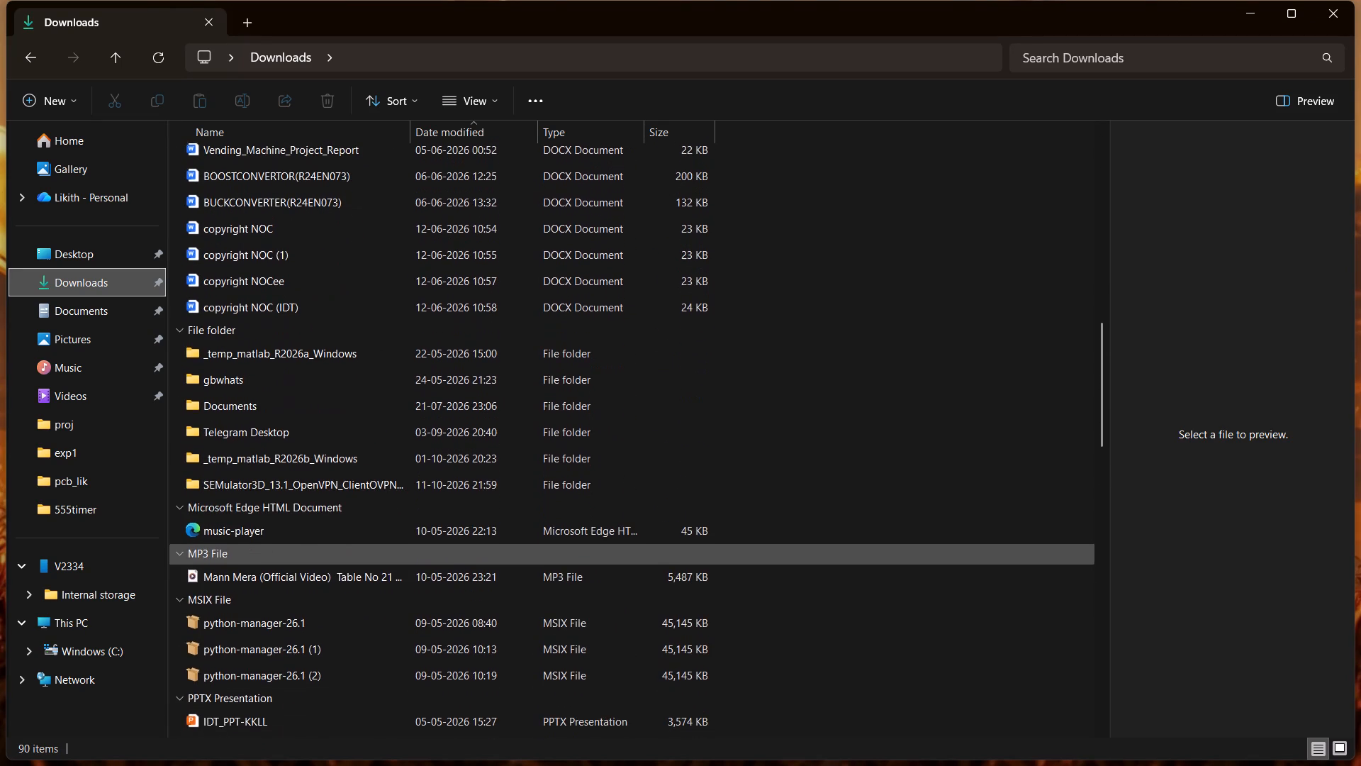
scroll(329, 560, down, 1)
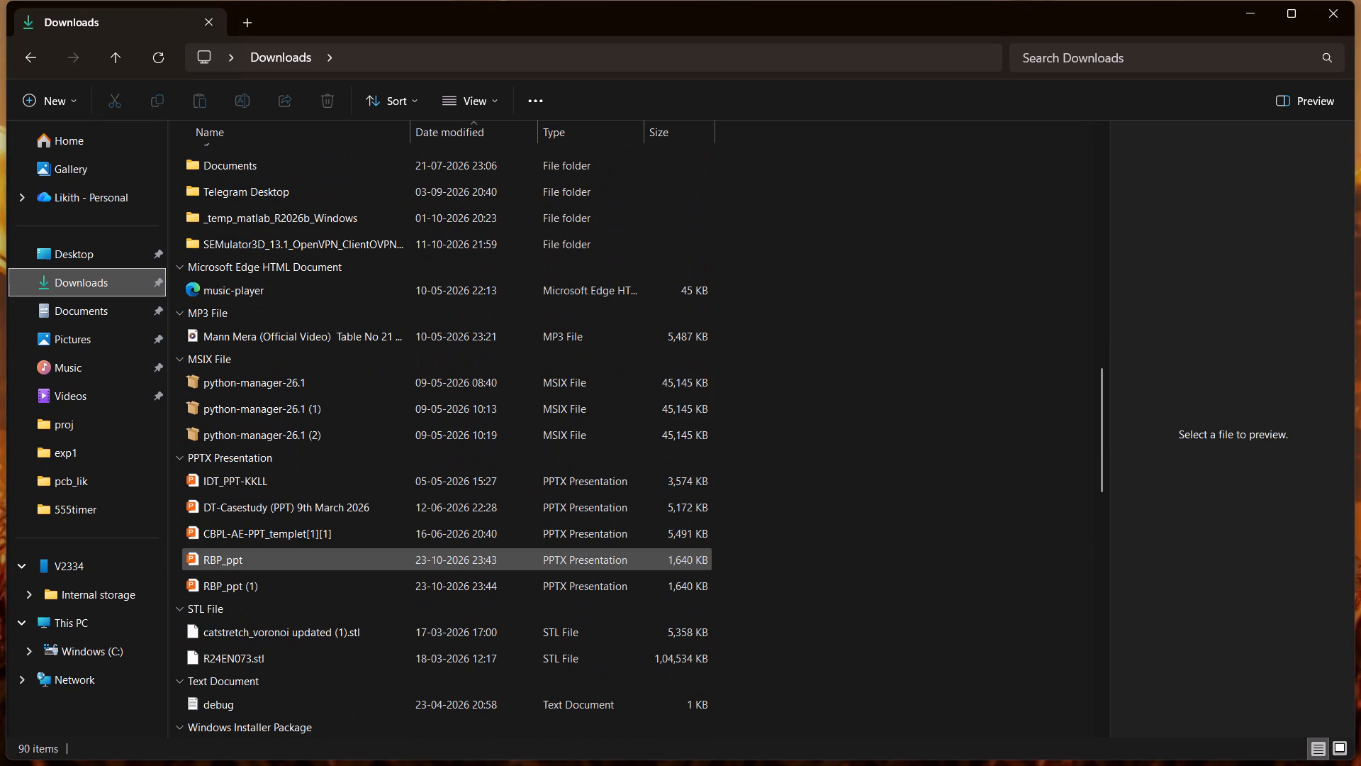
click(329, 560)
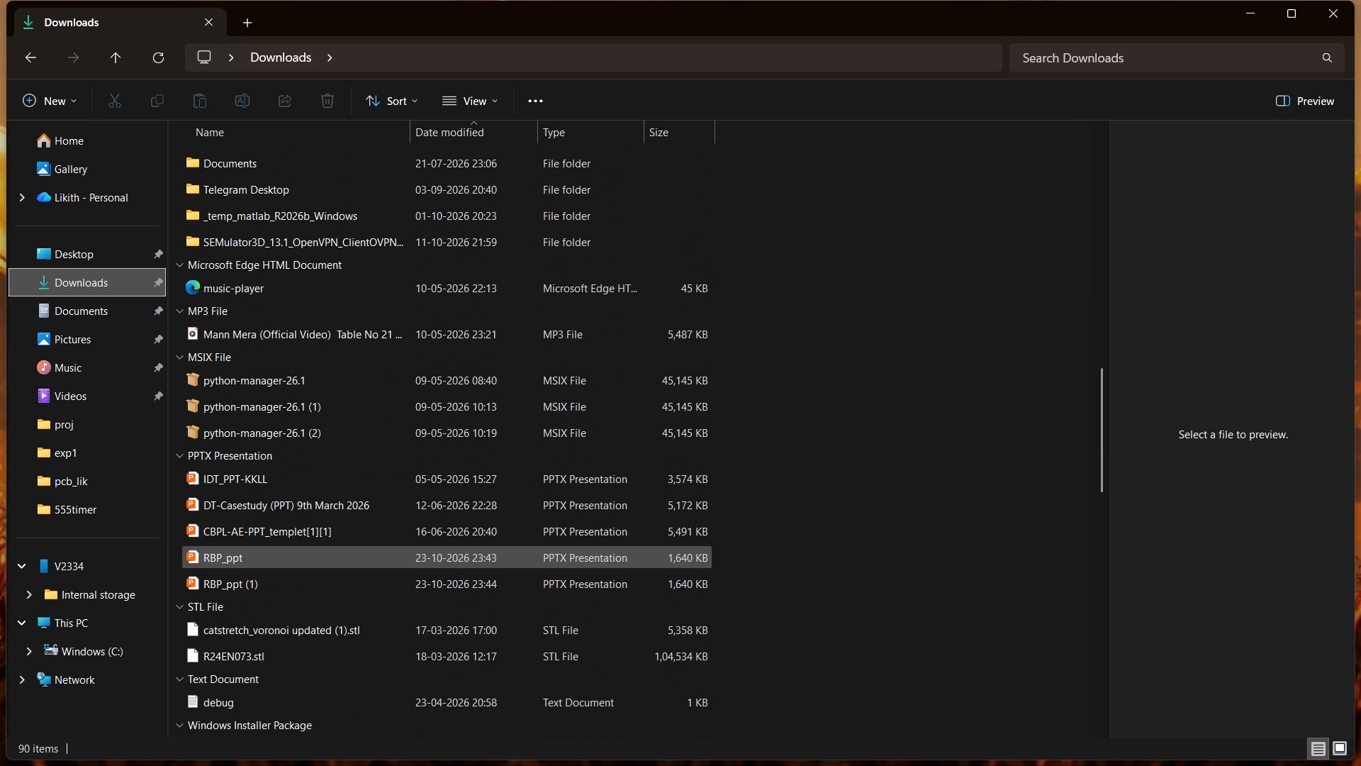
click(329, 595)
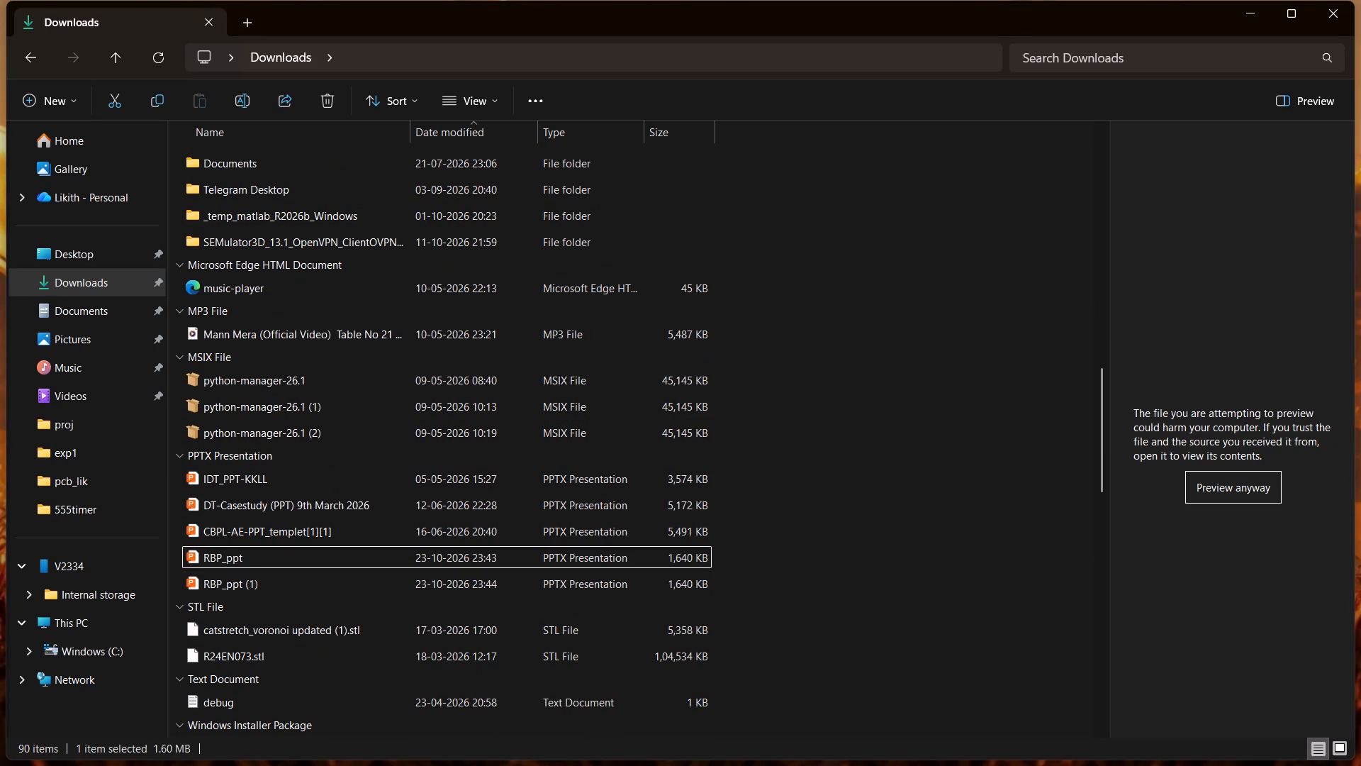
click(343, 579)
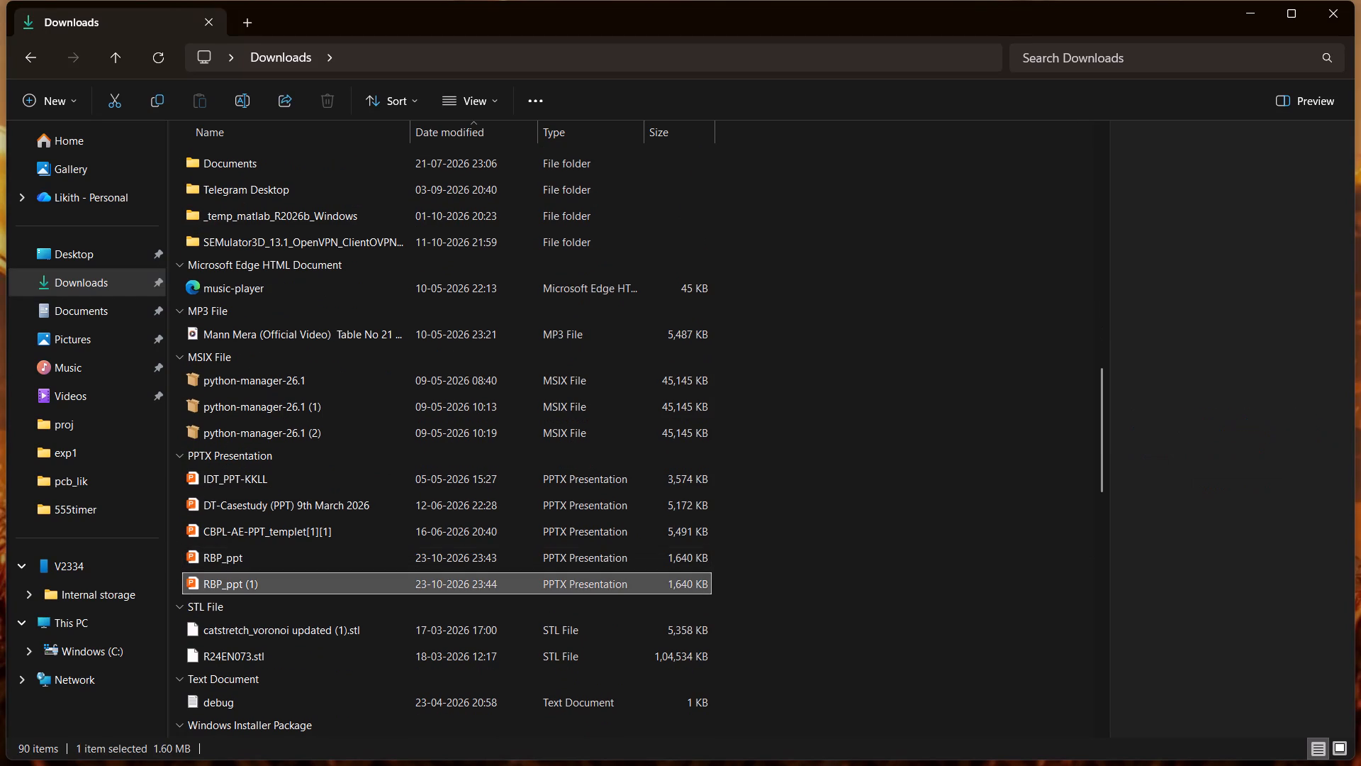
double_click(343, 579)
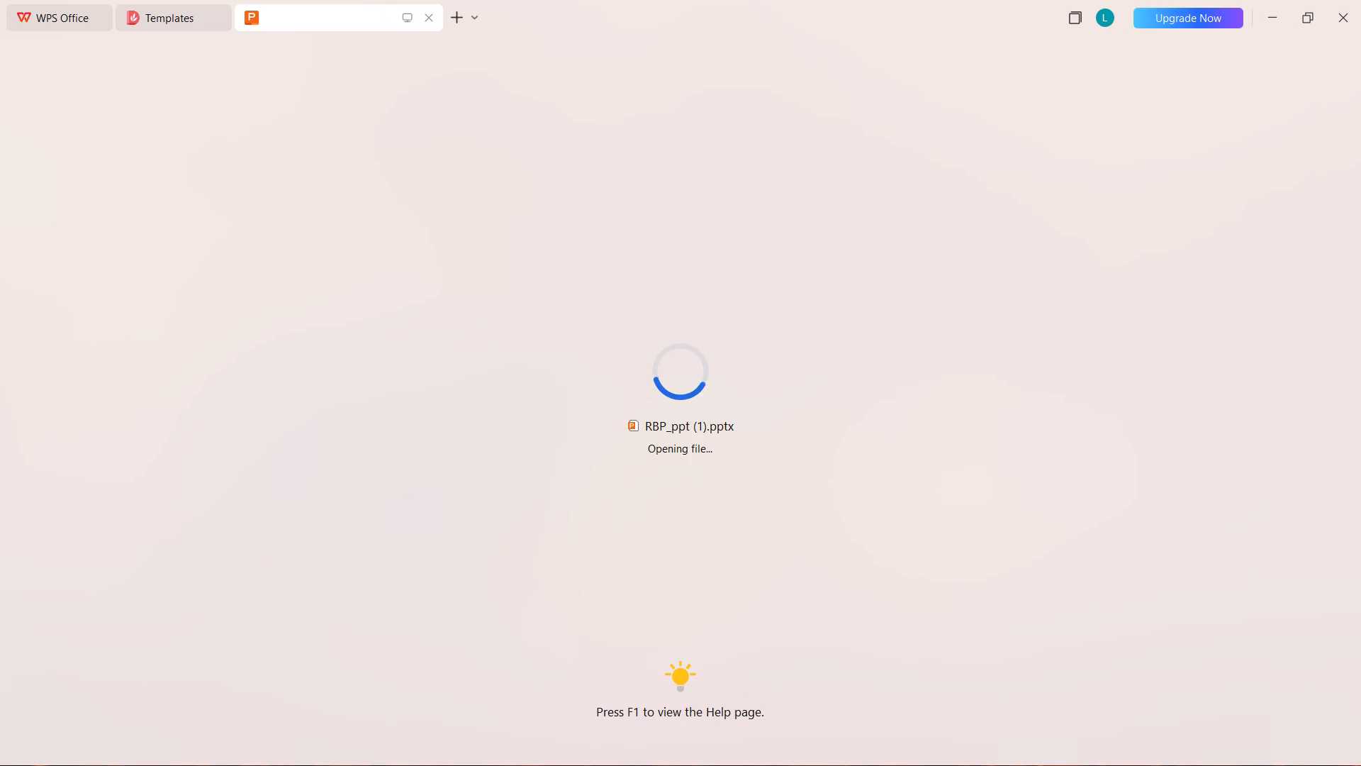
Go to the Comparison Table slide in the opened copy to check the table.
scroll(719, 545, down, 7)
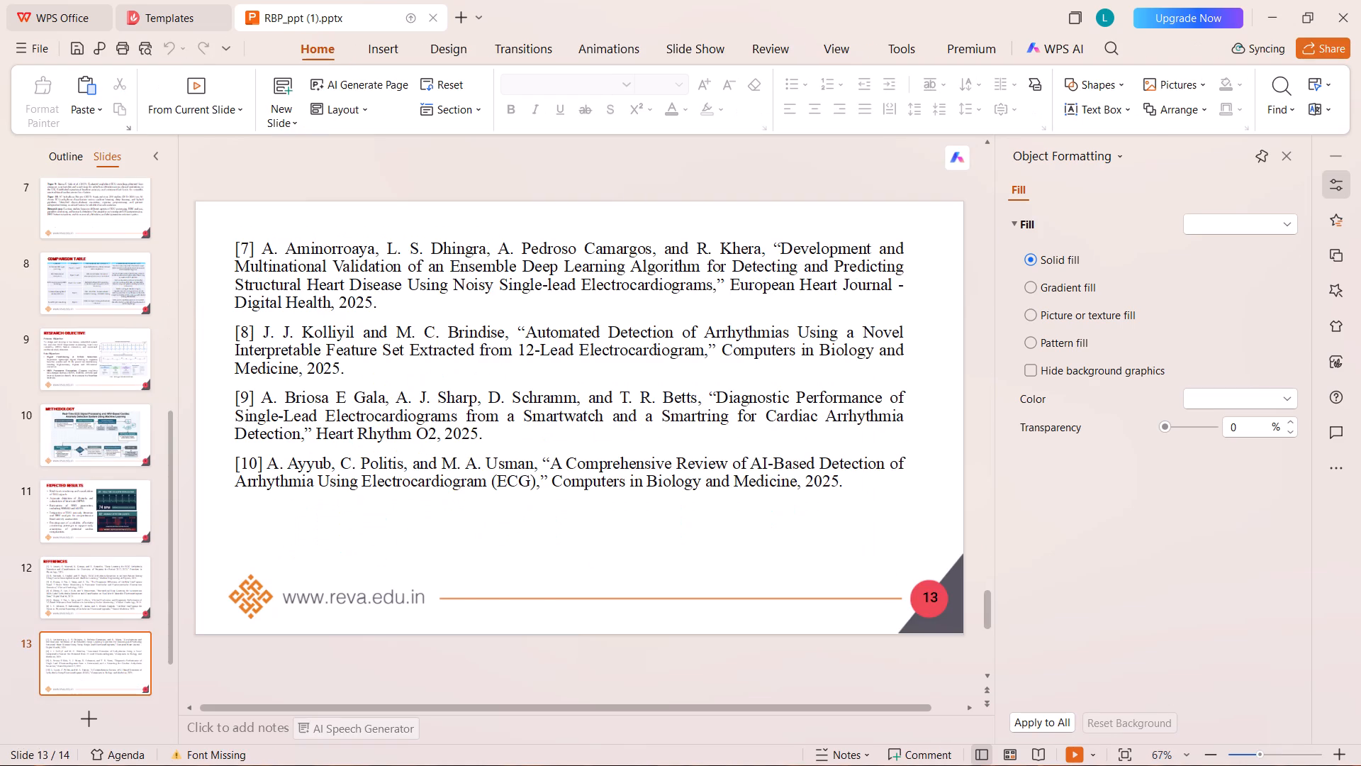
scroll(719, 545, up, 1)
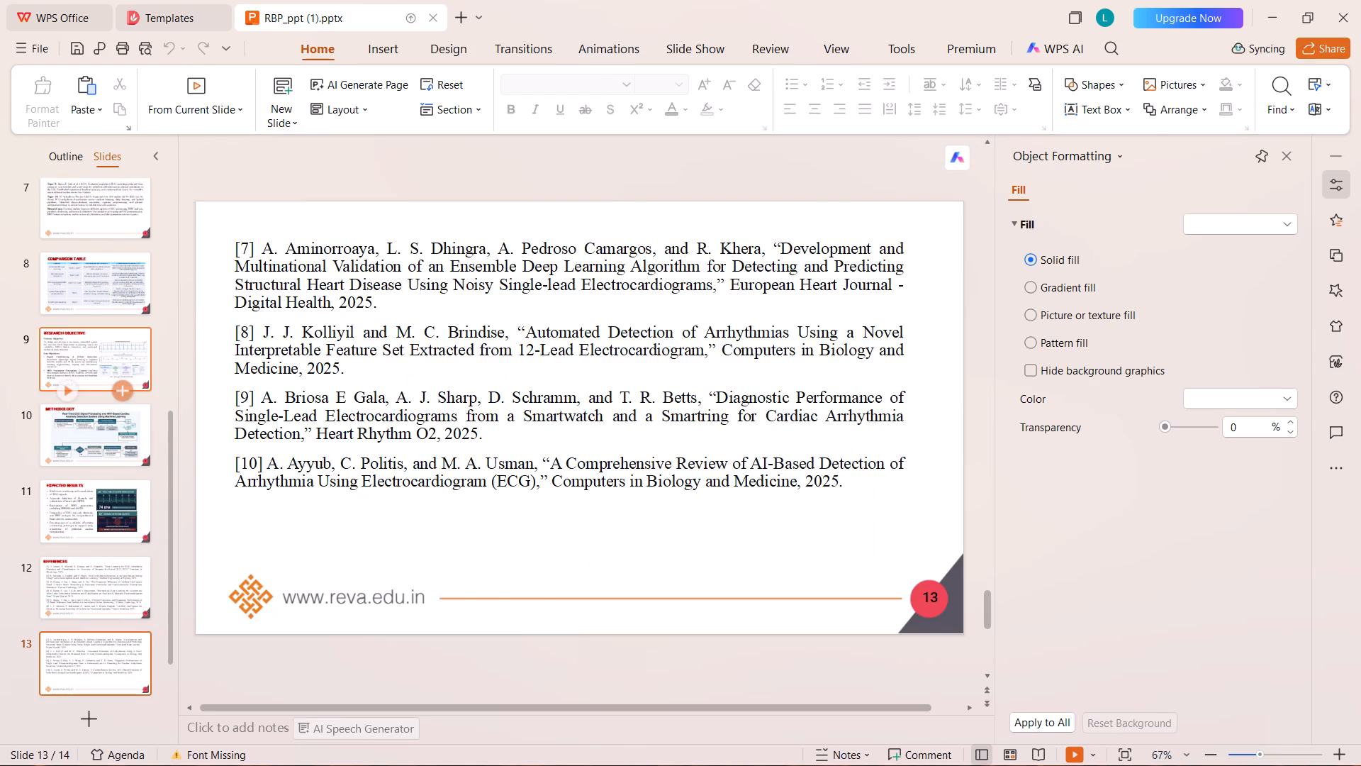
click(99, 292)
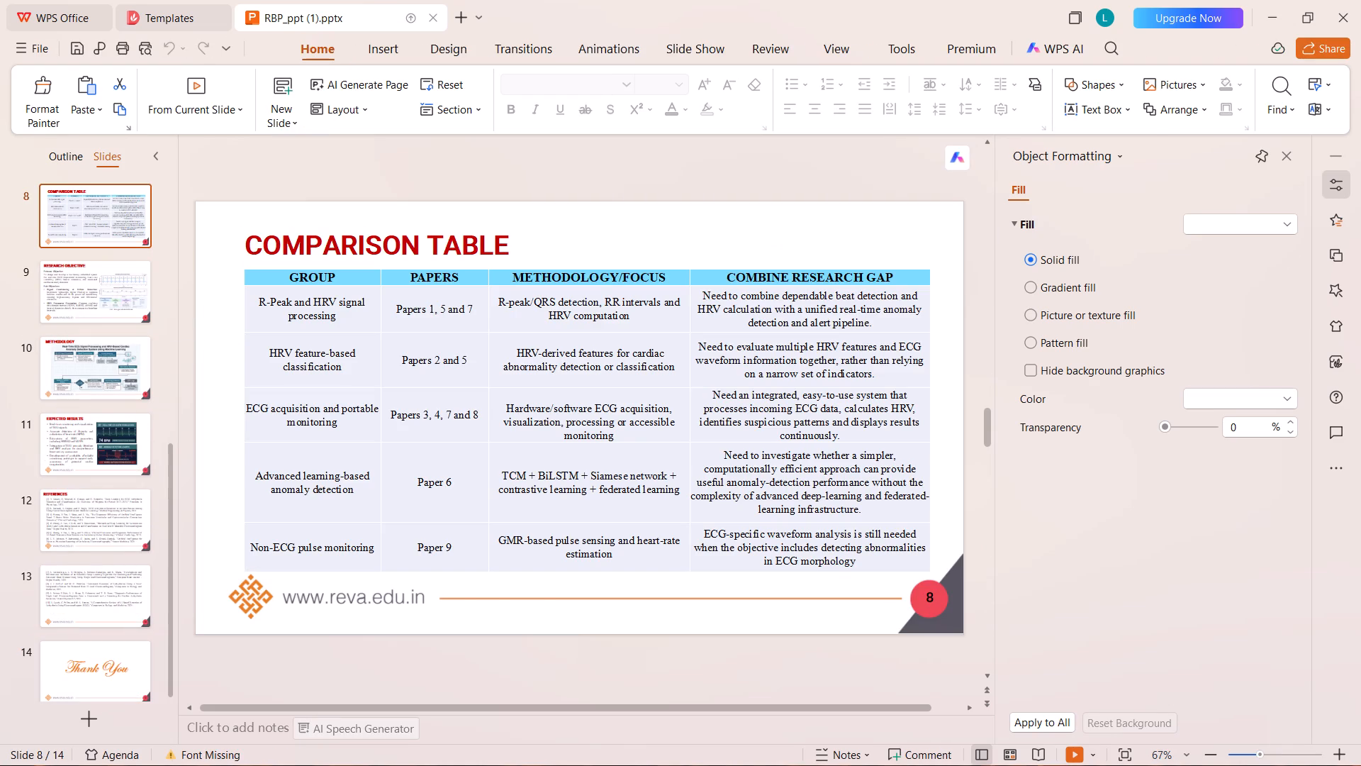
Close the WPS Office window with the RBP_ppt (1) presentation.
click(1360, 0)
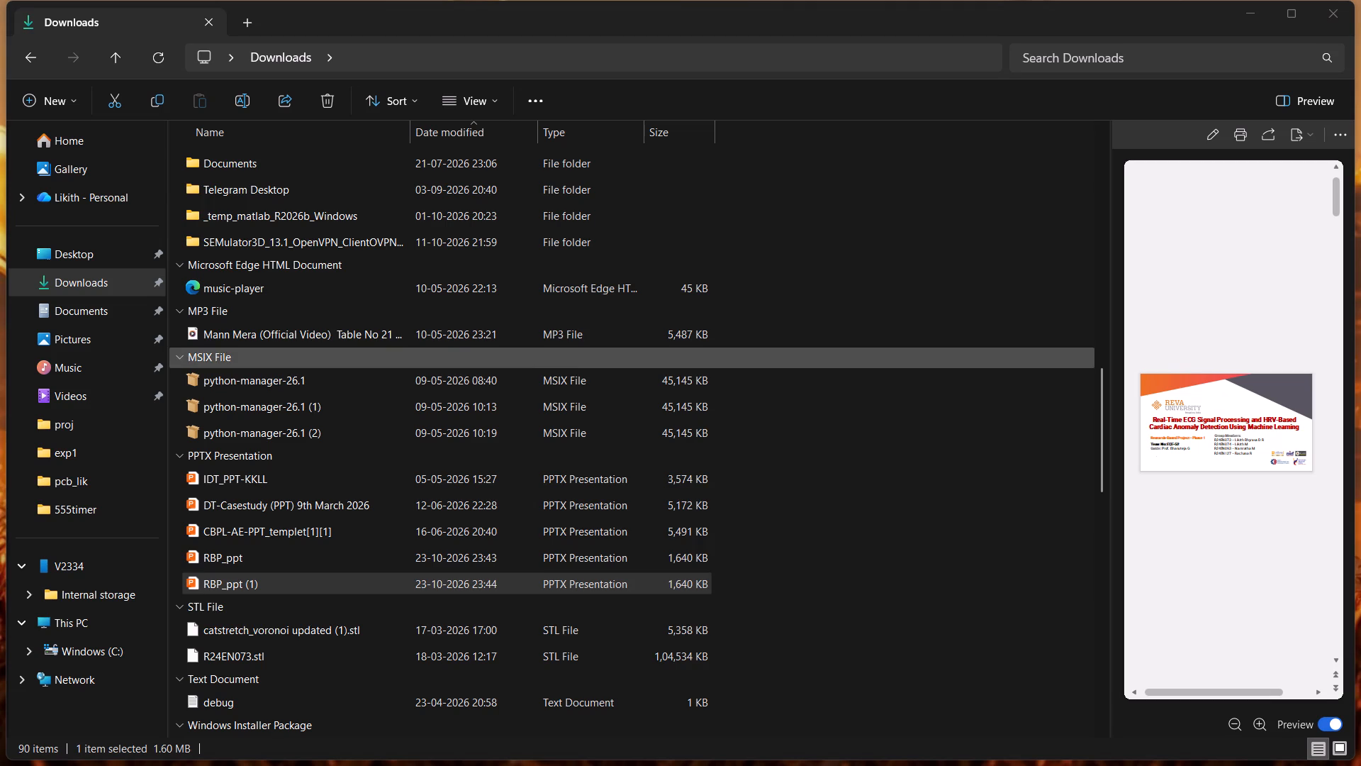
Copy the RBP_ppt (1) presentation file in Downloads to the clipboard and close the File Explorer window.
click(305, 584)
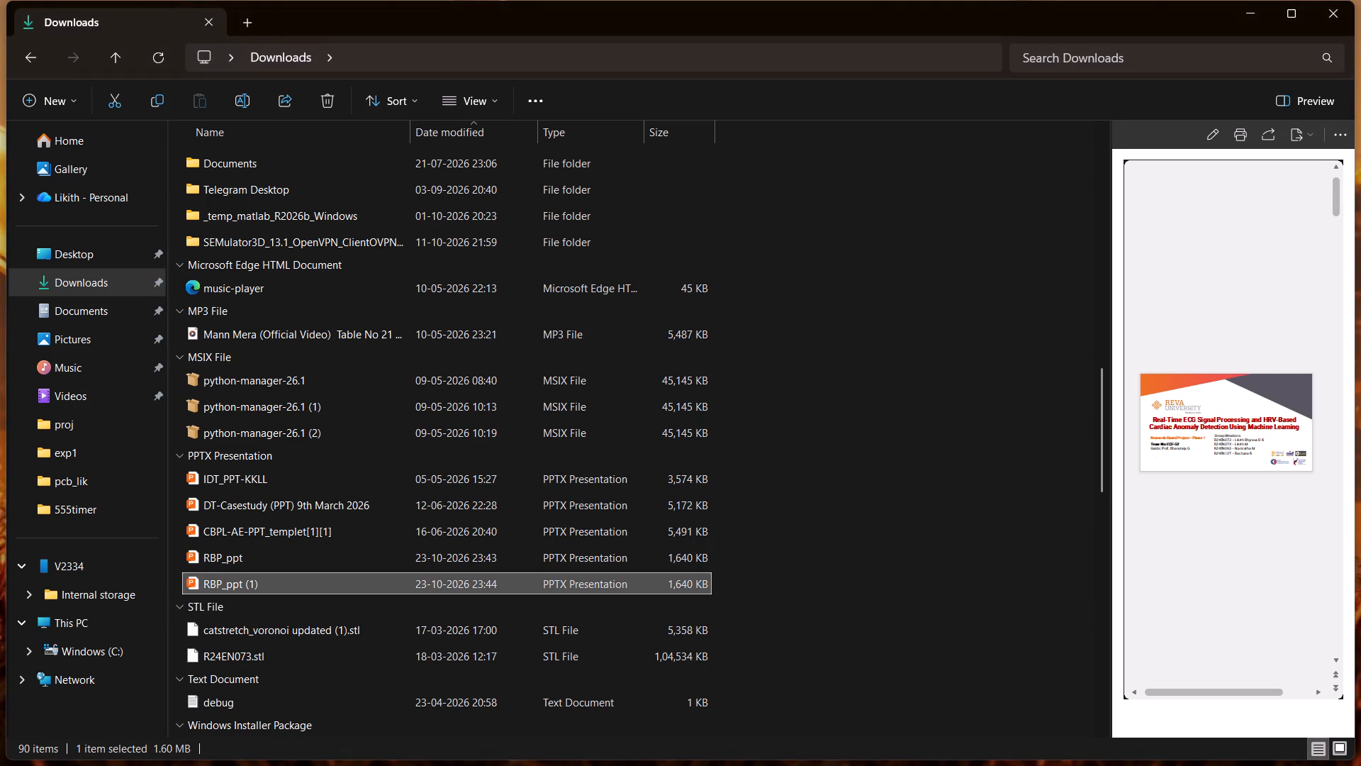
key(ctrl+c)
click(1328, 23)
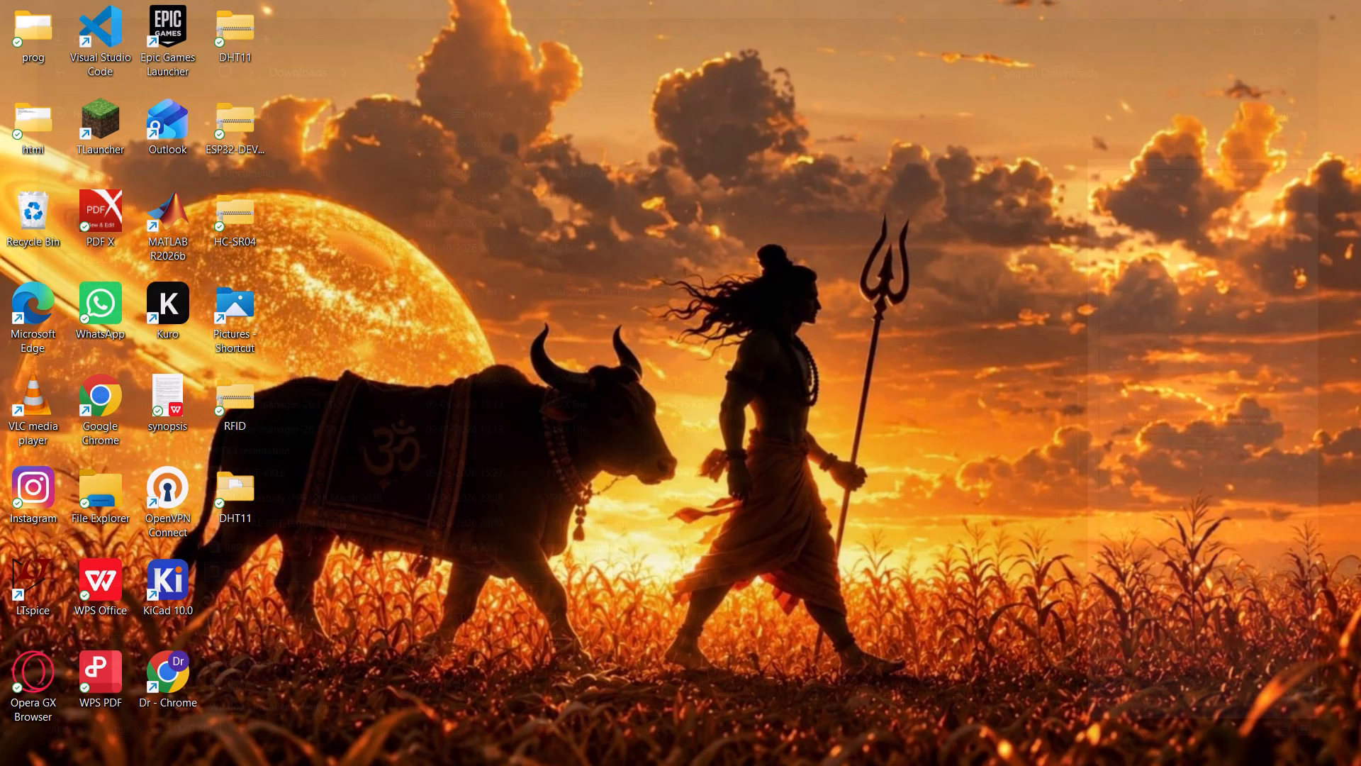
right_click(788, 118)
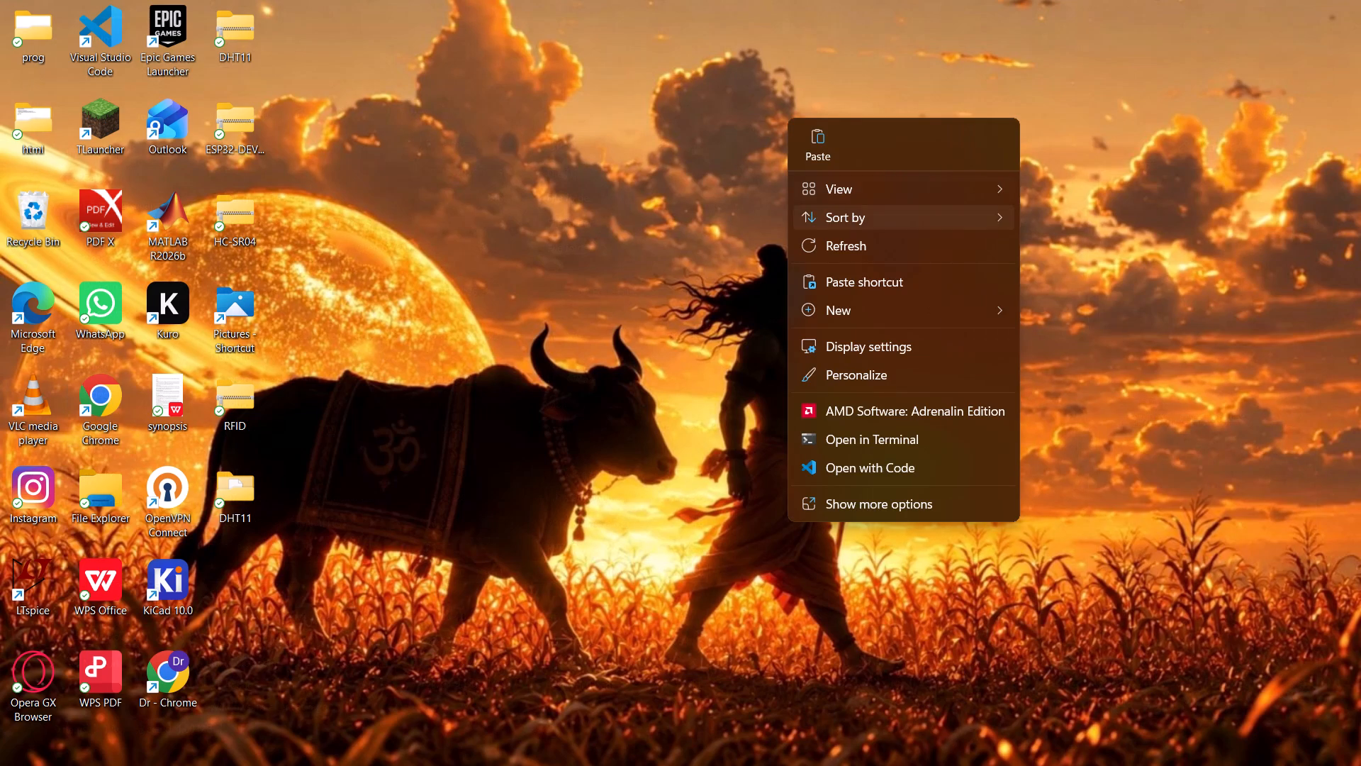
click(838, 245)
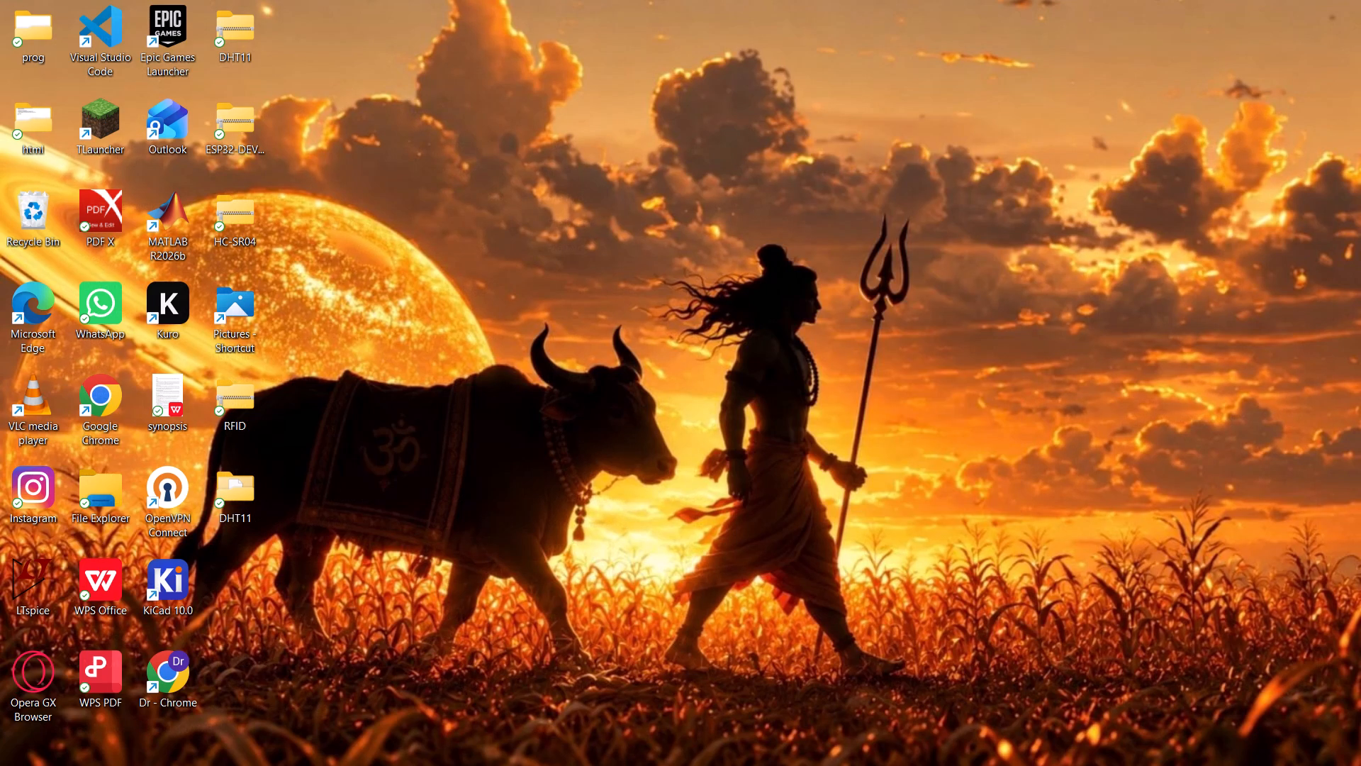